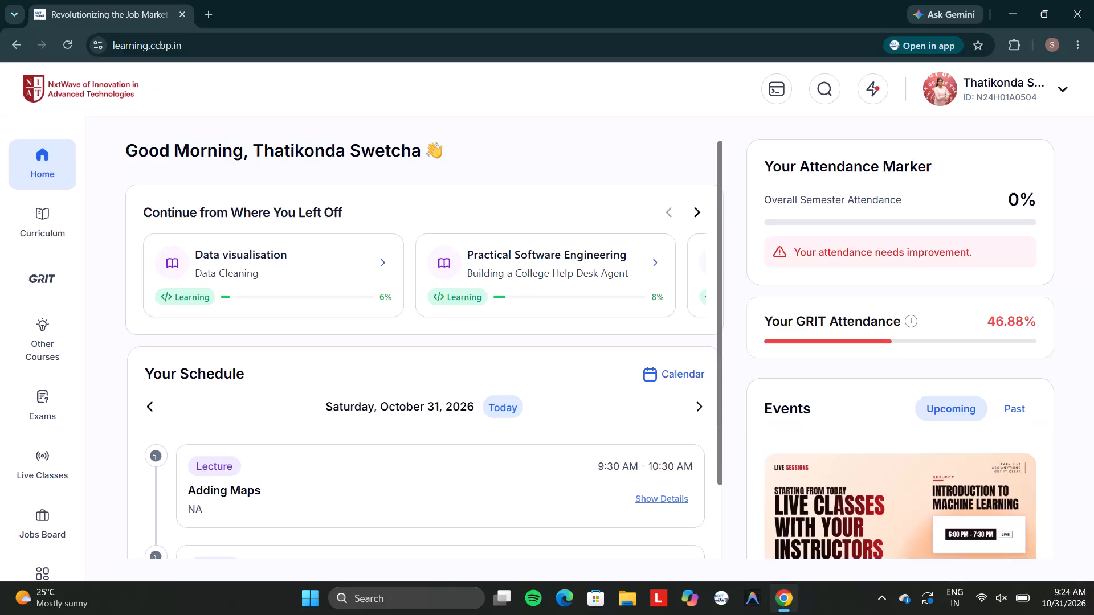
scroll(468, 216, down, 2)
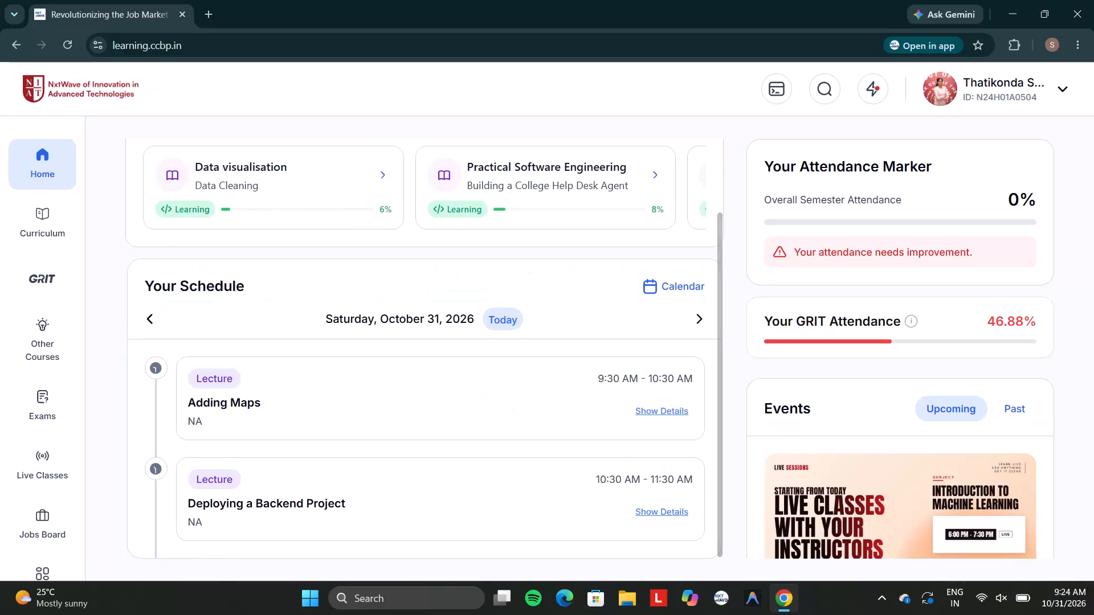
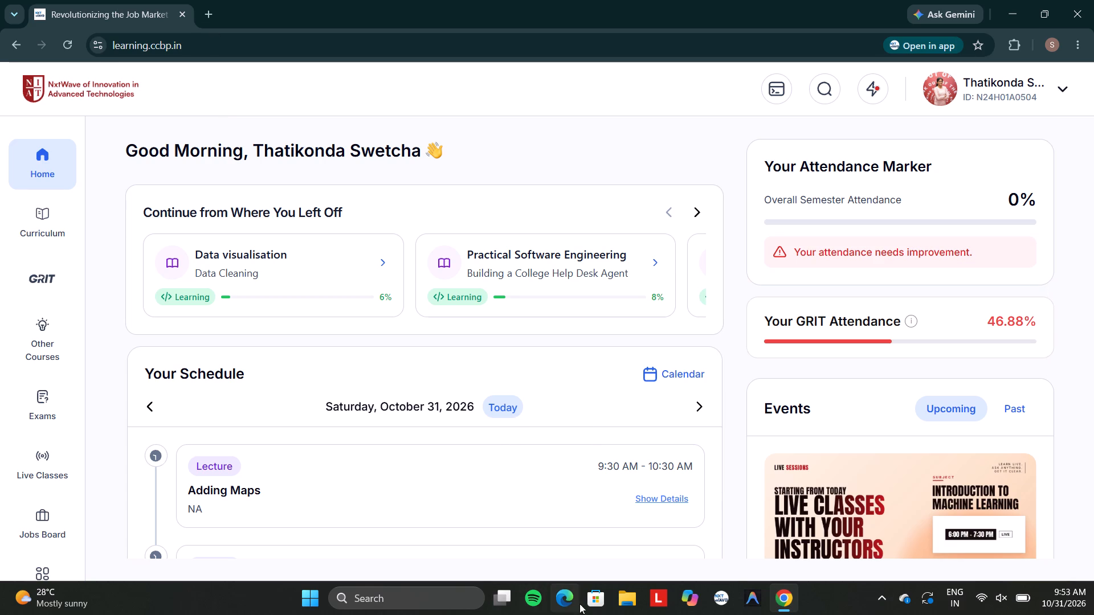
Open File Explorer.
click(624, 595)
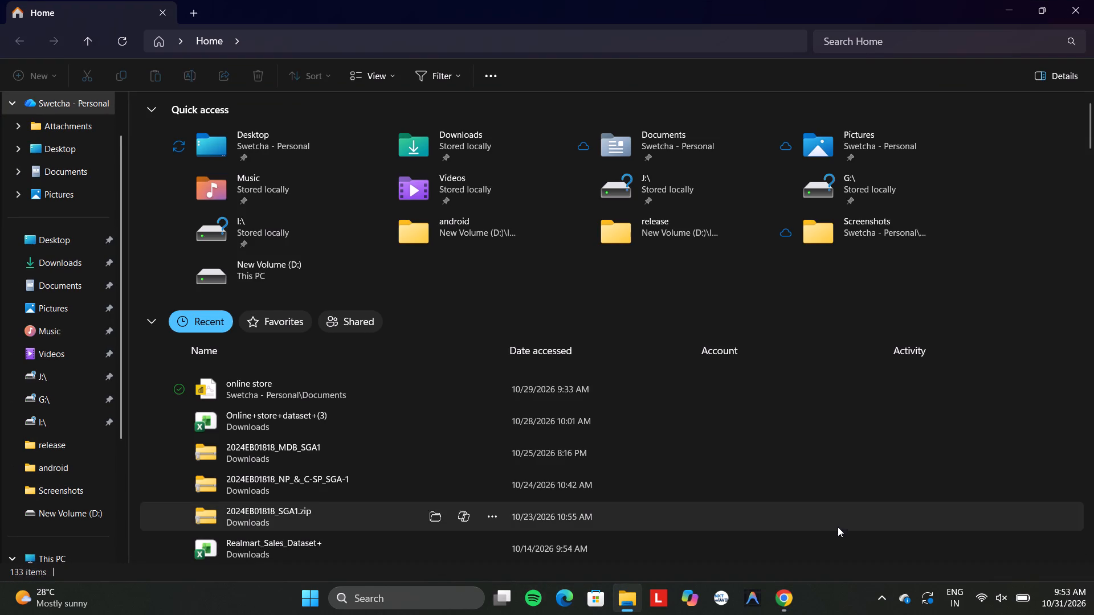
Search the computer for "power" and launch the Power BI Desktop app.
click(387, 596)
text(power)
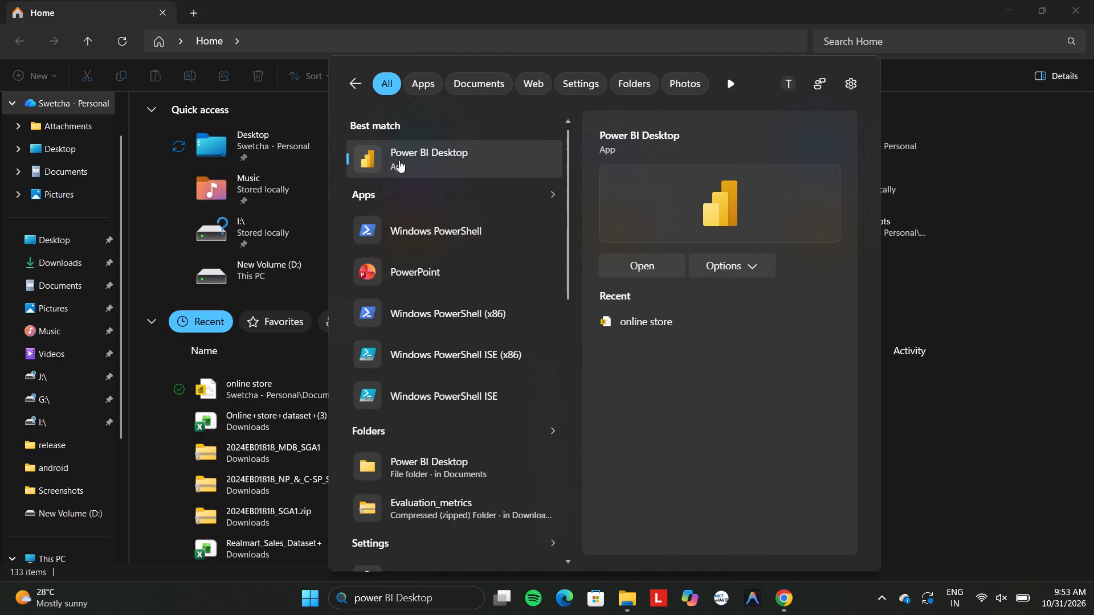
click(399, 165)
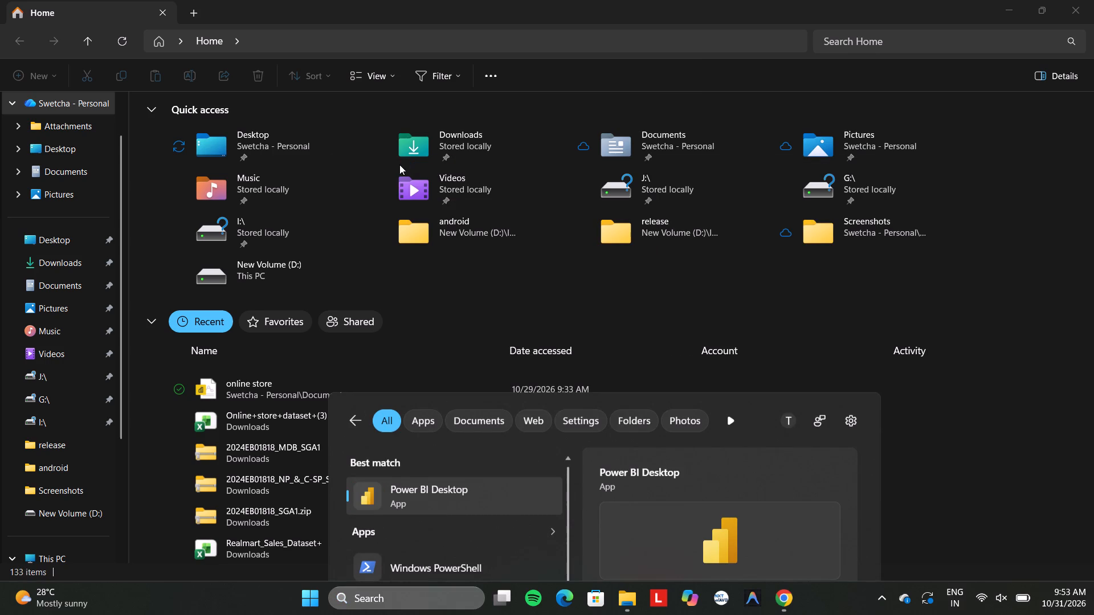
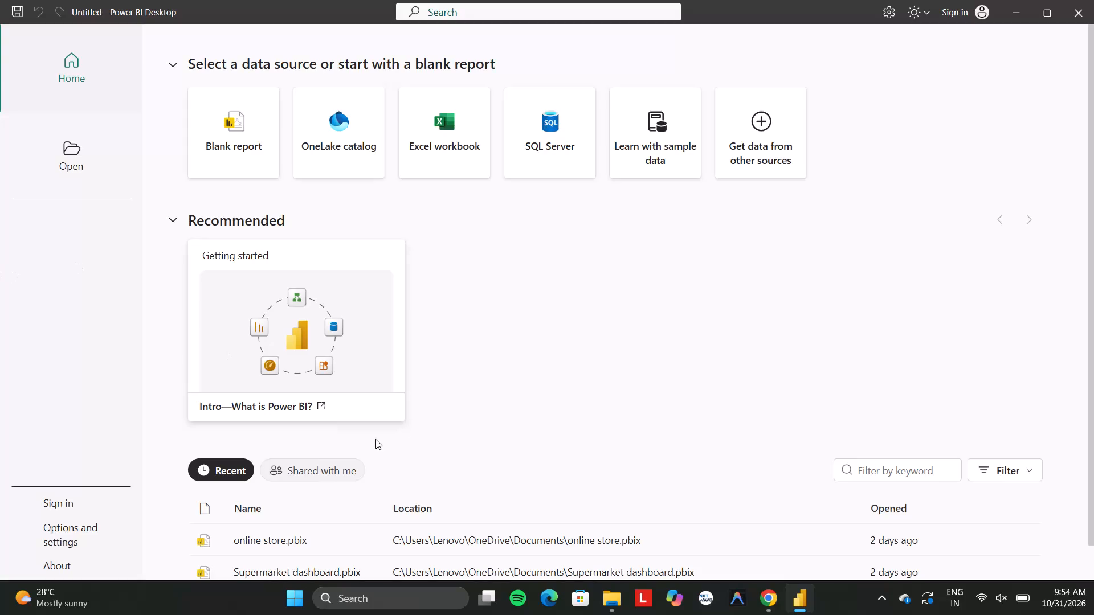
Open the recent report file online store.pbix.
click(315, 330)
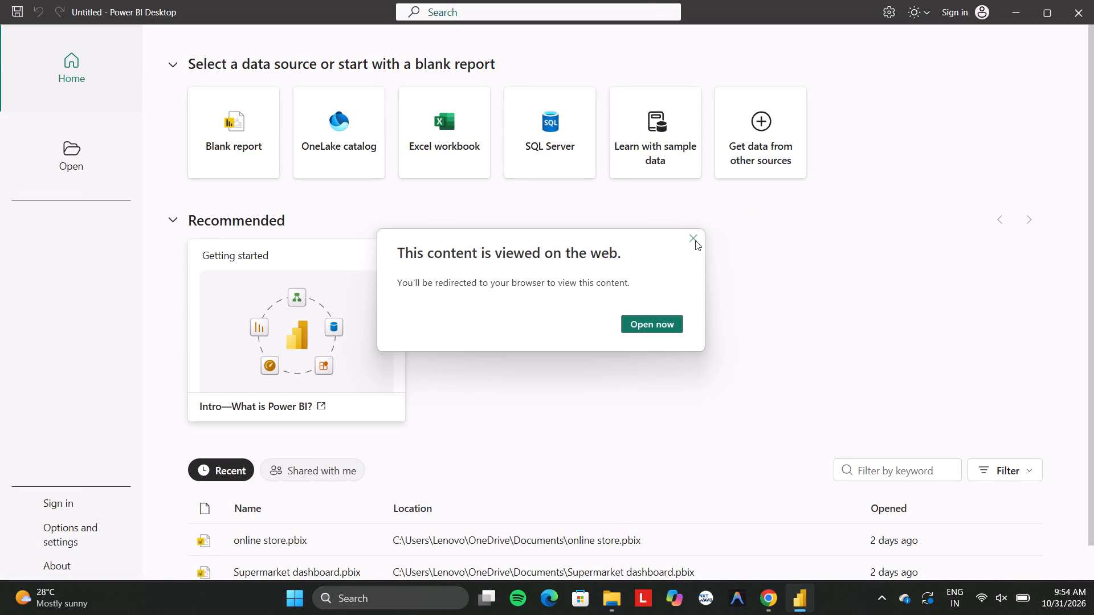
click(695, 240)
scroll(583, 432, down, 1)
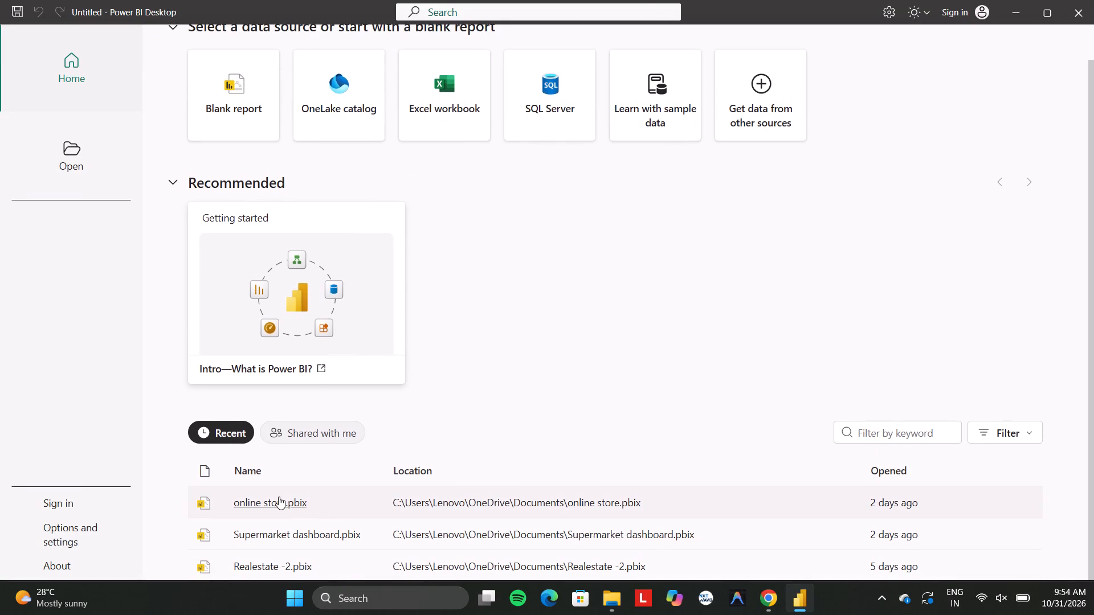
click(279, 497)
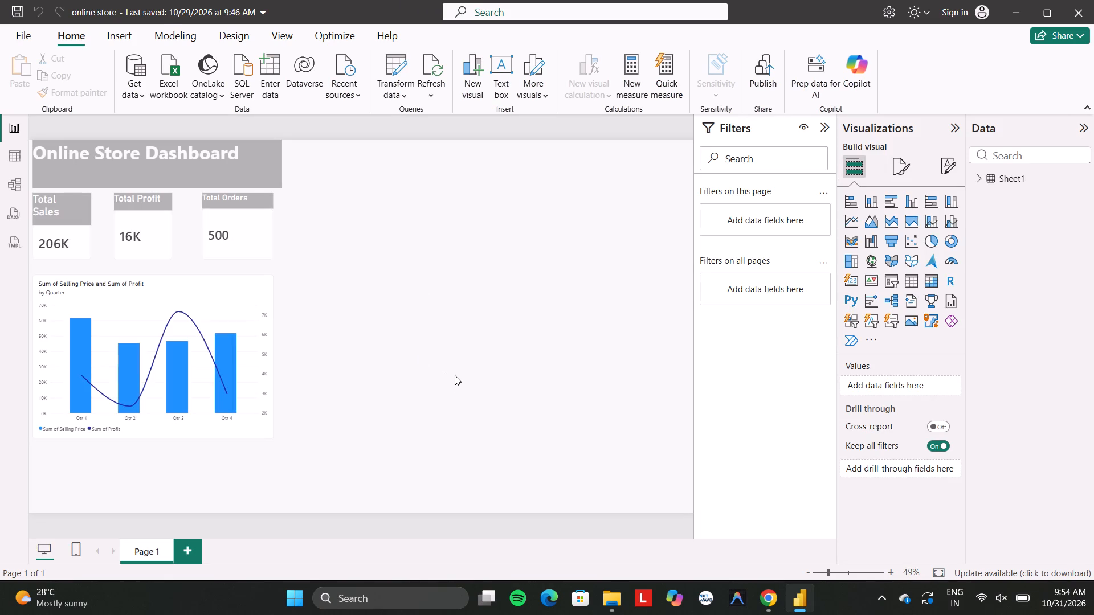
Add an empty Map visual to Page 1 of the report.
click(414, 261)
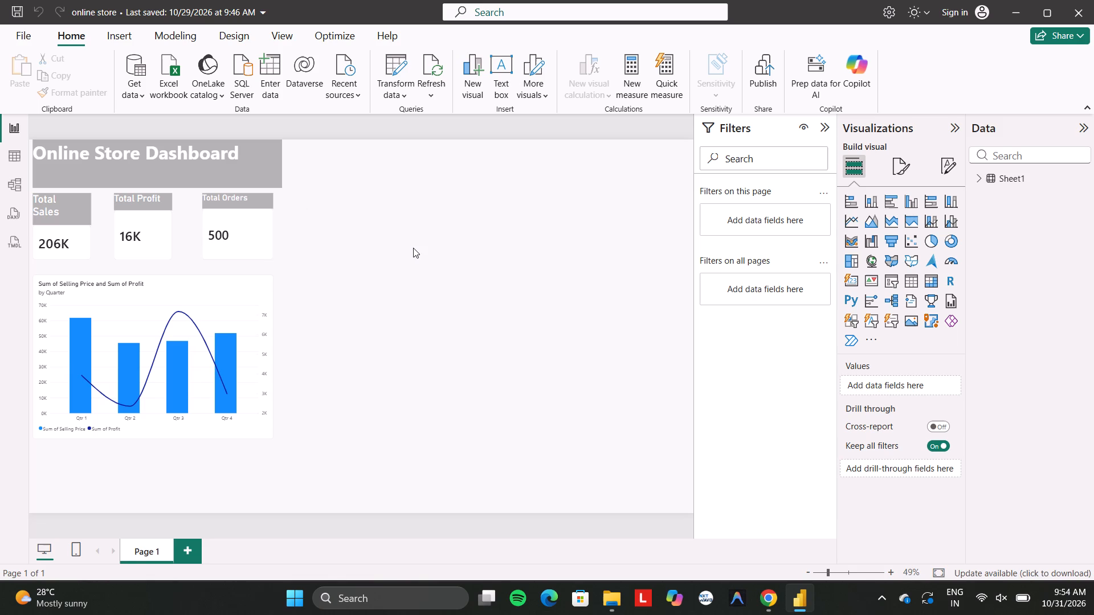
click(866, 263)
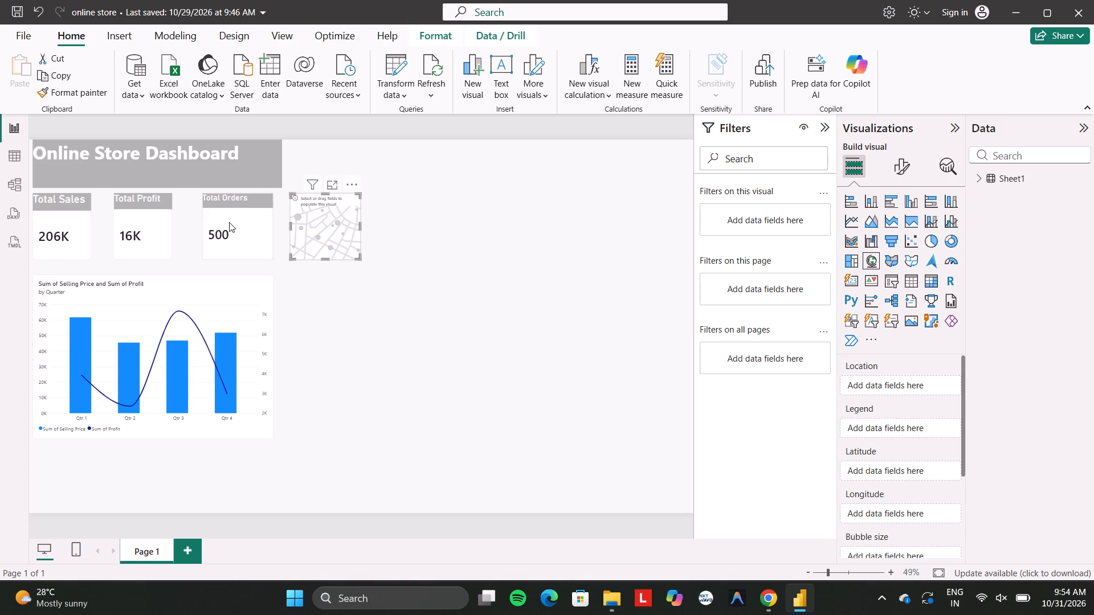
Enable "Use Map and Filled Map visuals" in the global Security options and apply the change.
click(23, 34)
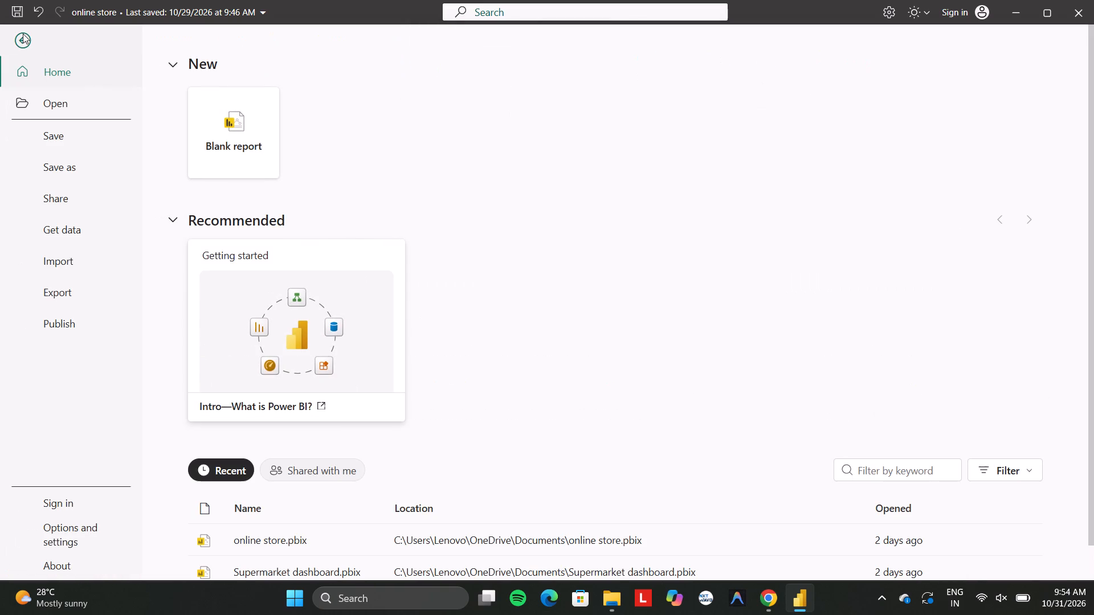
click(62, 534)
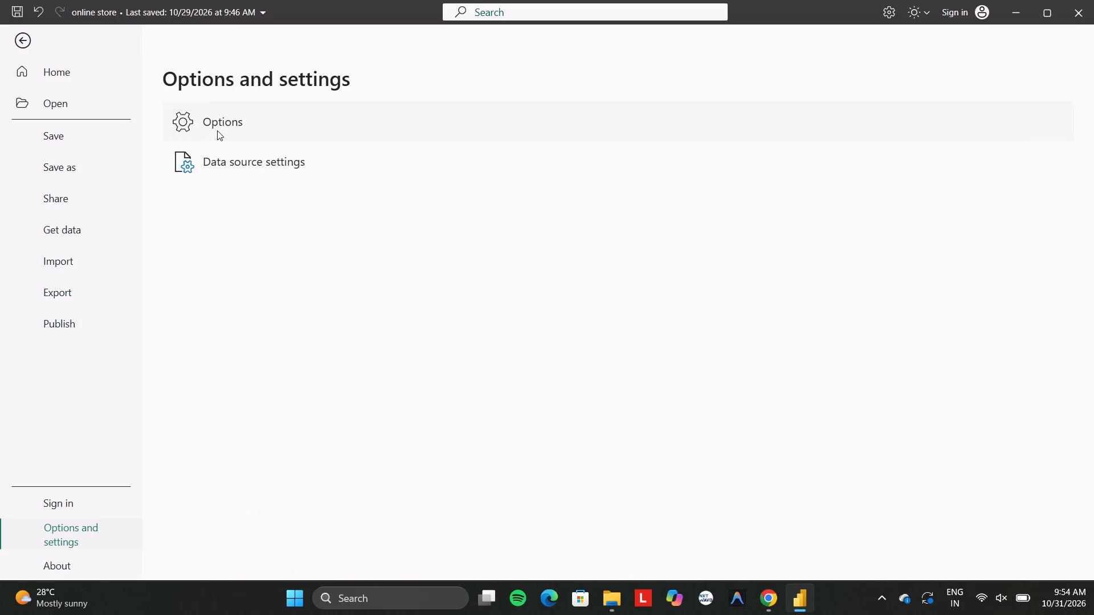
click(217, 130)
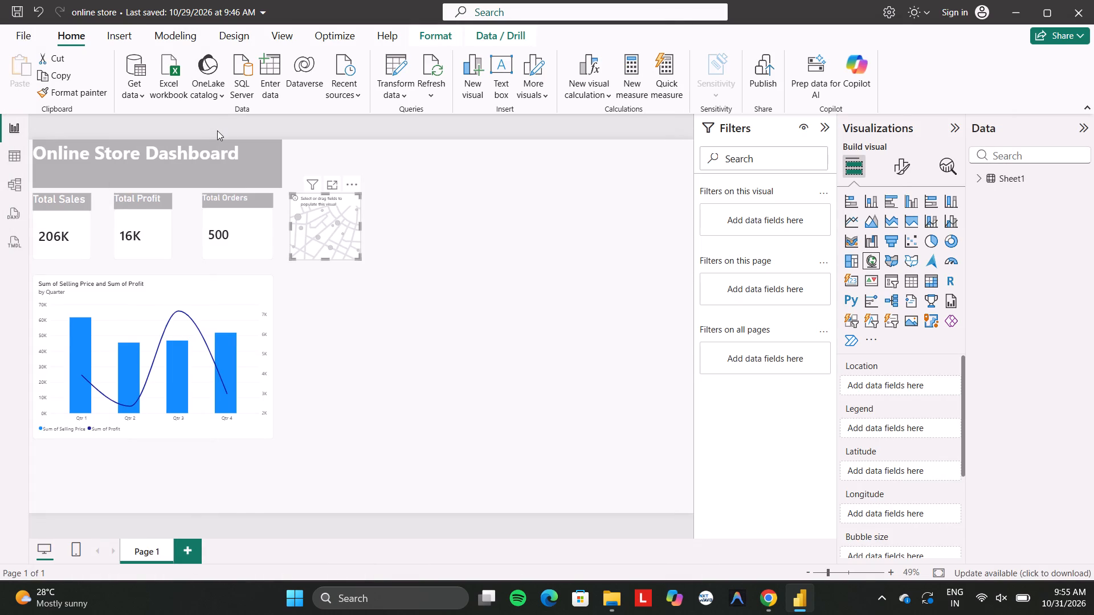
scroll(492, 350, down, 4)
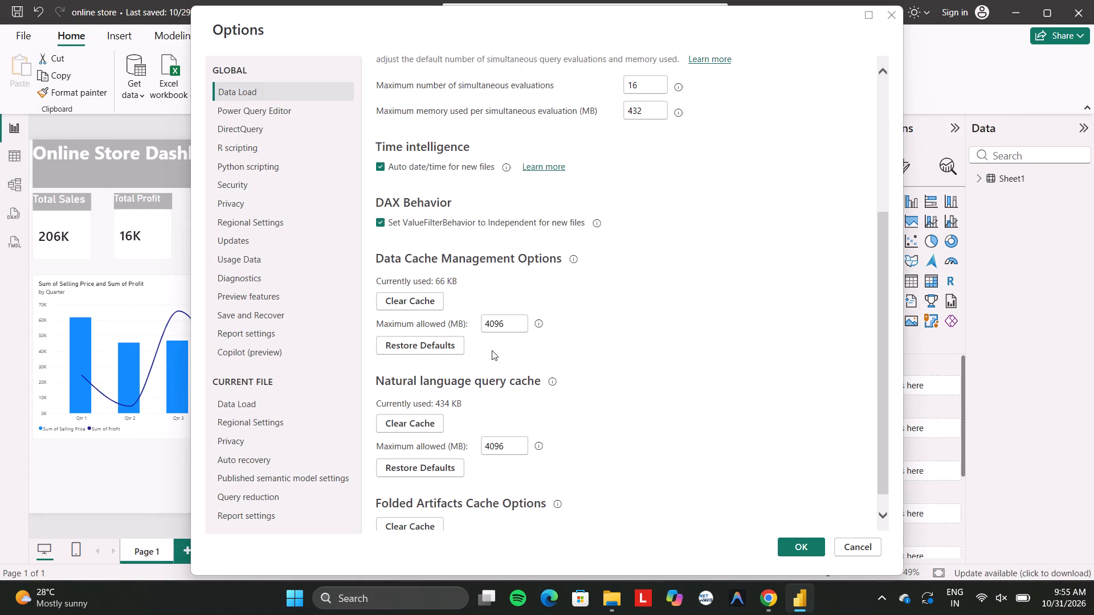
scroll(492, 350, down, 2)
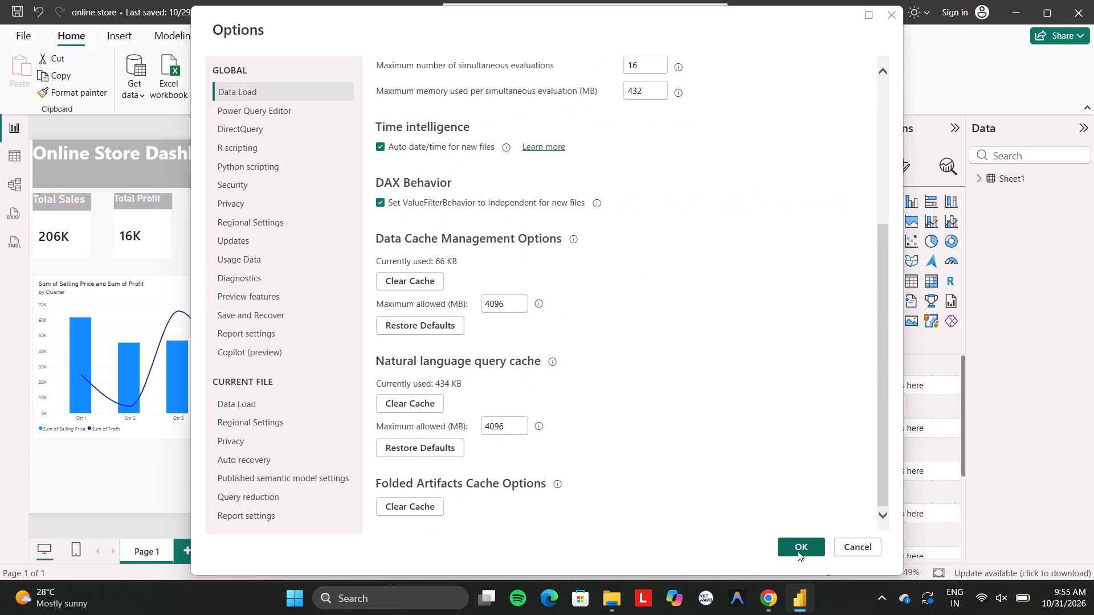
click(222, 187)
scroll(562, 396, down, 3)
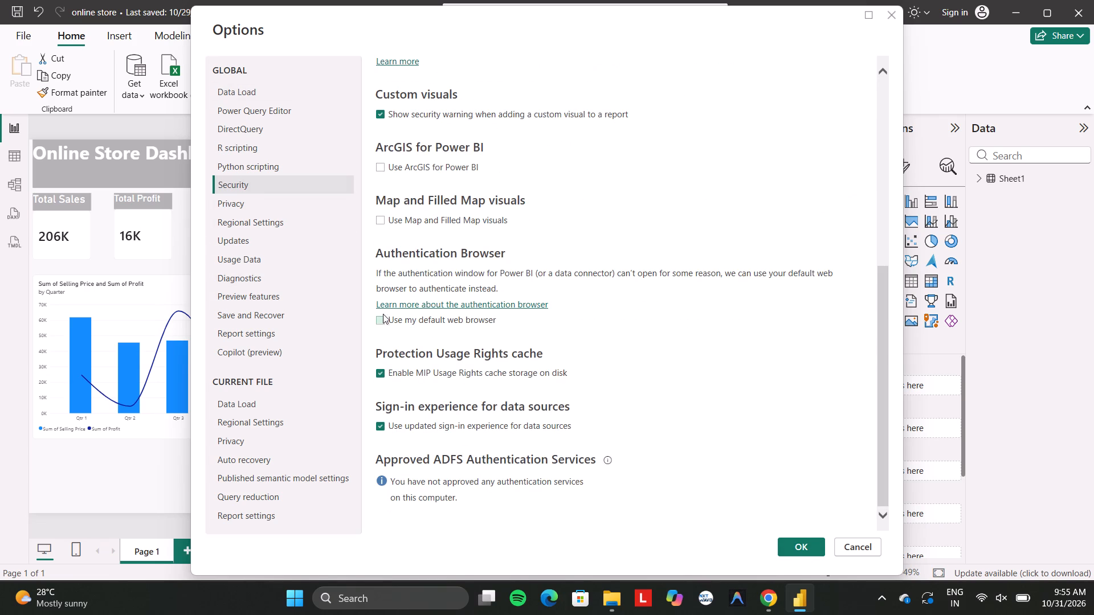
click(385, 220)
click(791, 543)
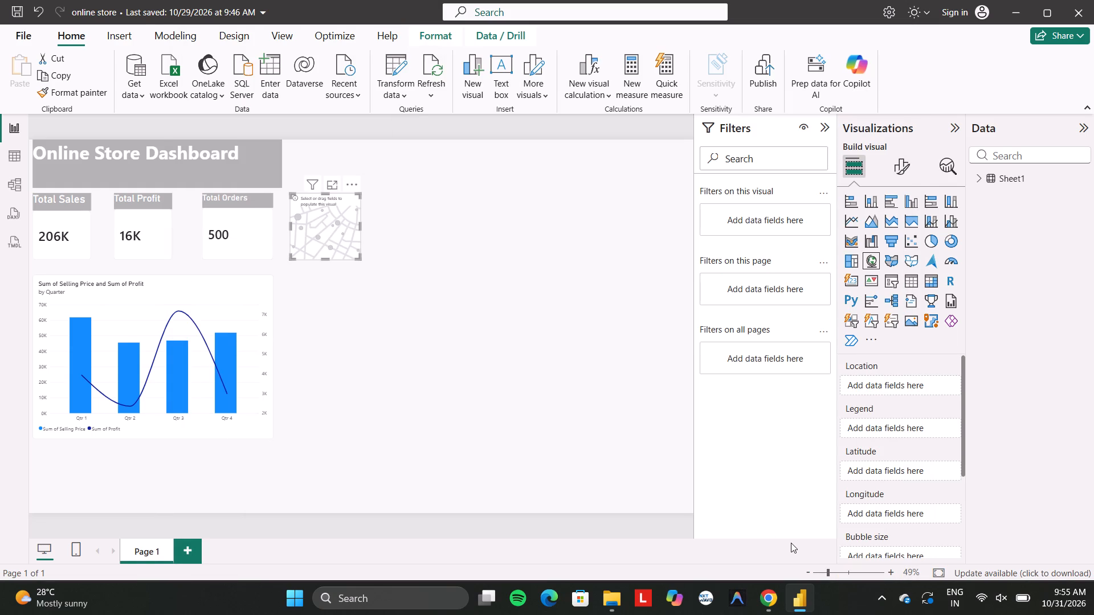
Save the online store report.
click(21, 14)
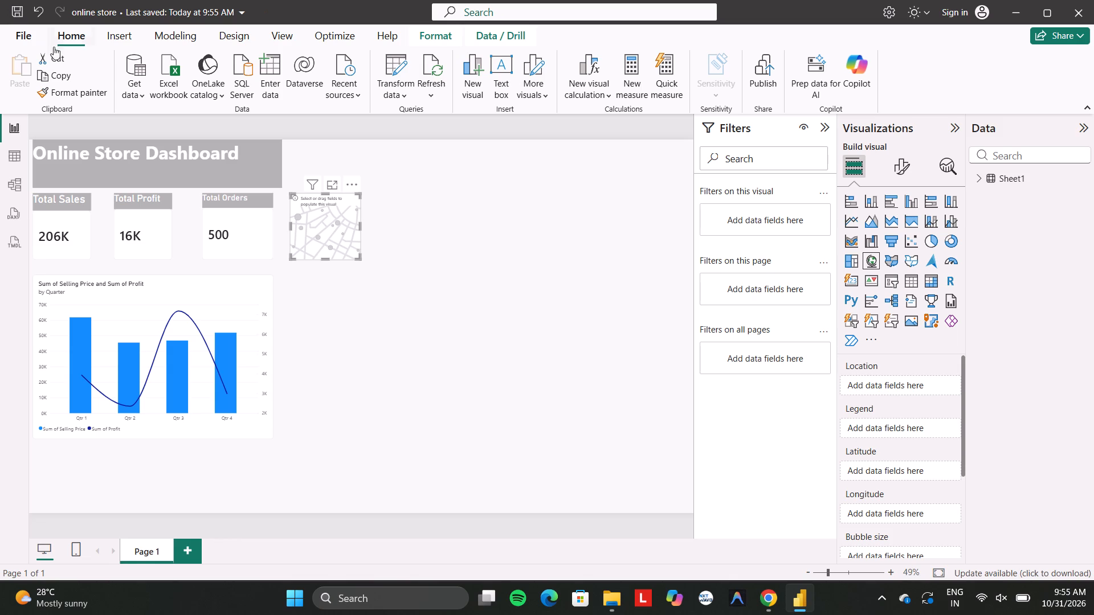
Enlarge the empty map visual and place it beside the quarterly Selling Price and Profit chart, matching that chart's height.
drag(320, 220, 366, 335)
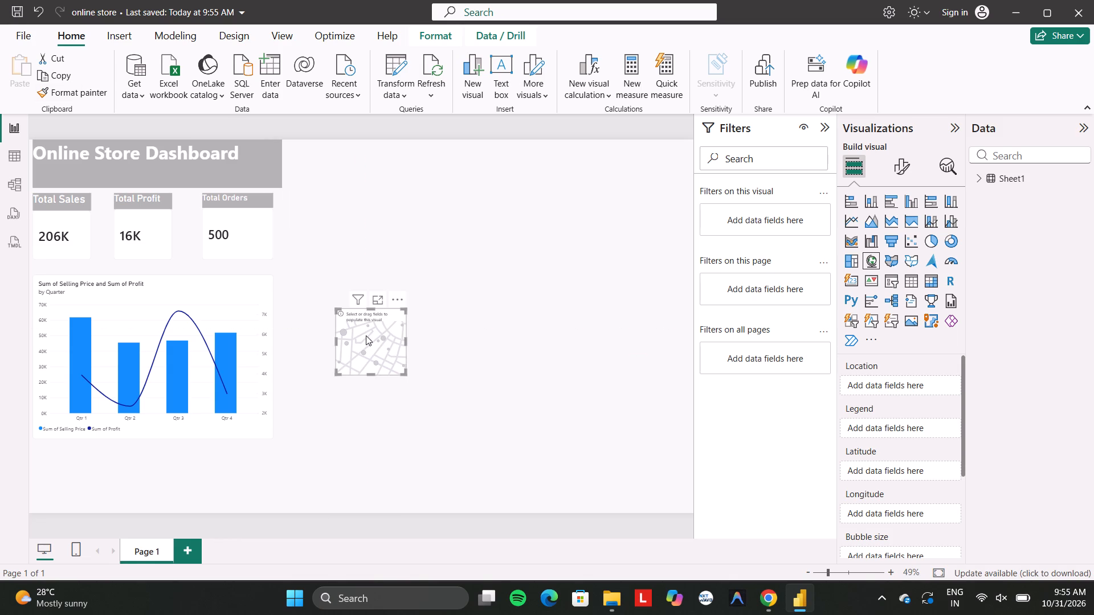
drag(403, 339, 477, 338)
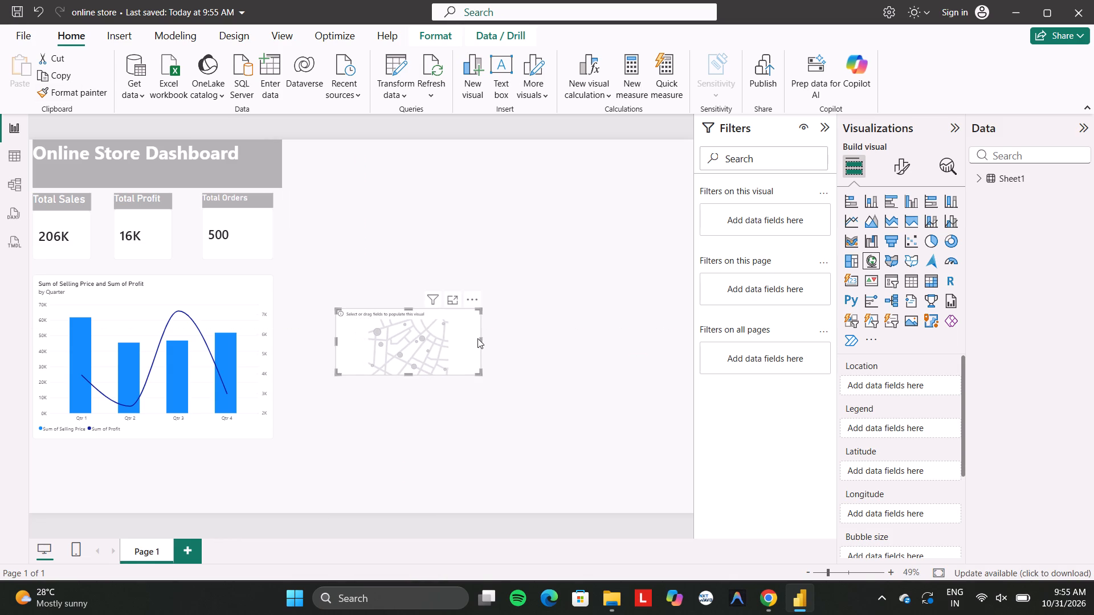
click(409, 376)
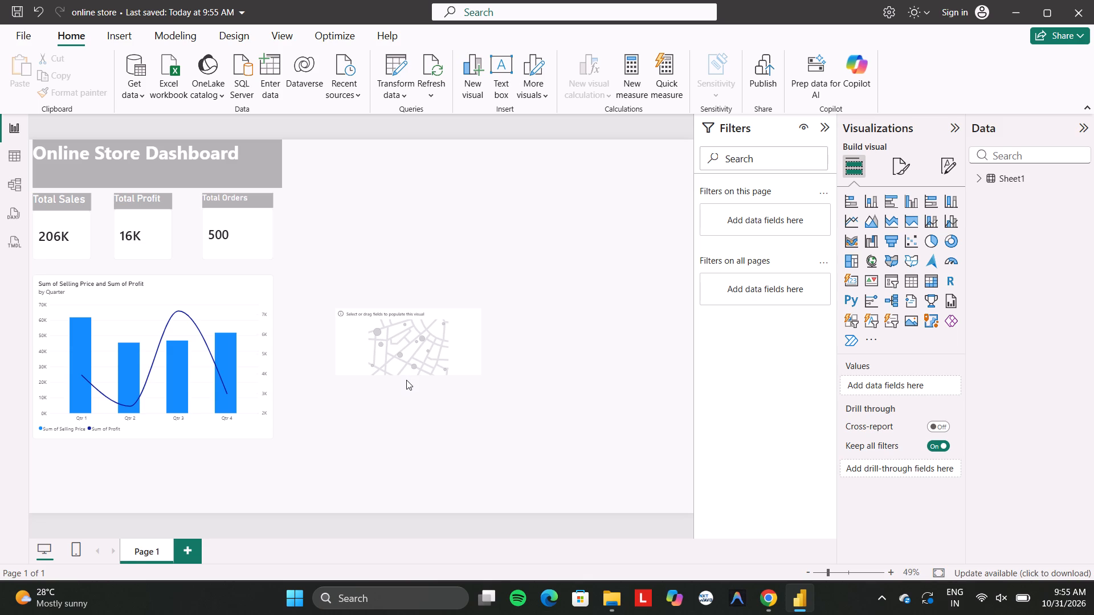
click(406, 362)
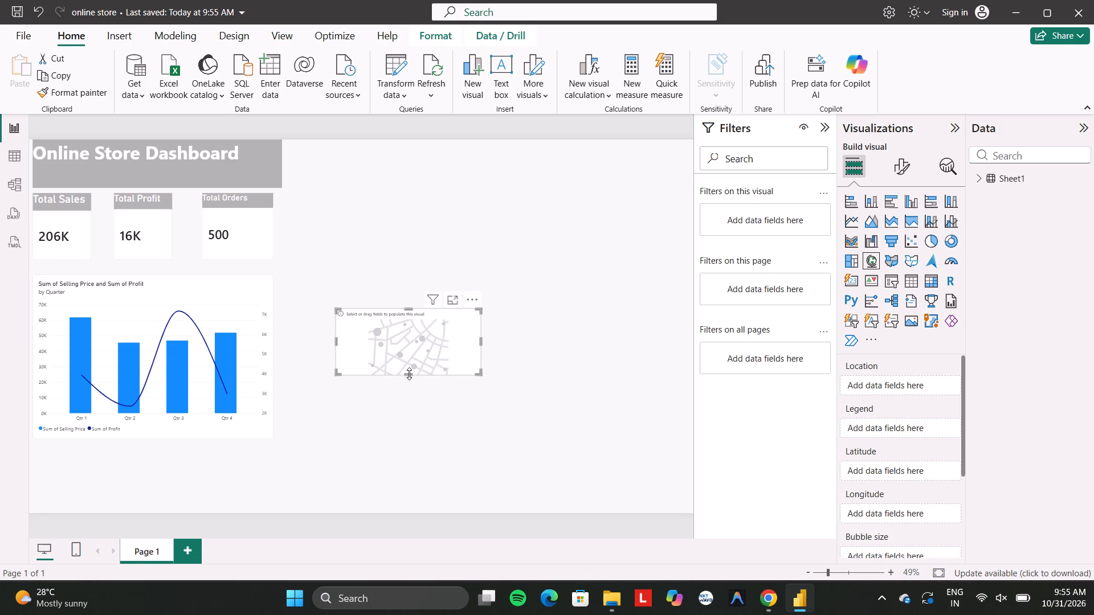
drag(409, 374, 414, 432)
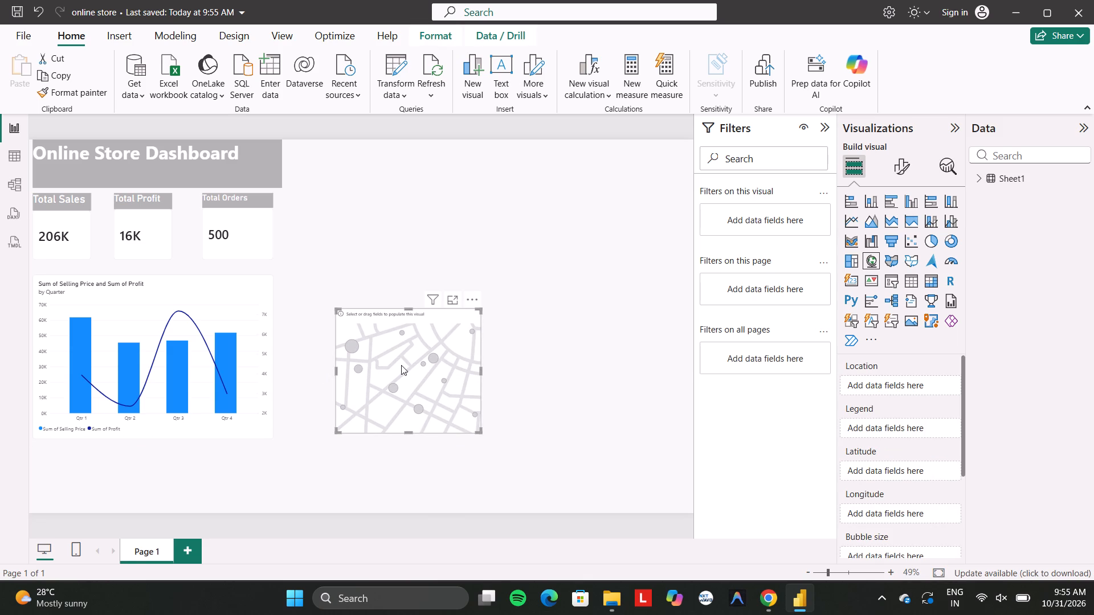
drag(401, 365, 361, 334)
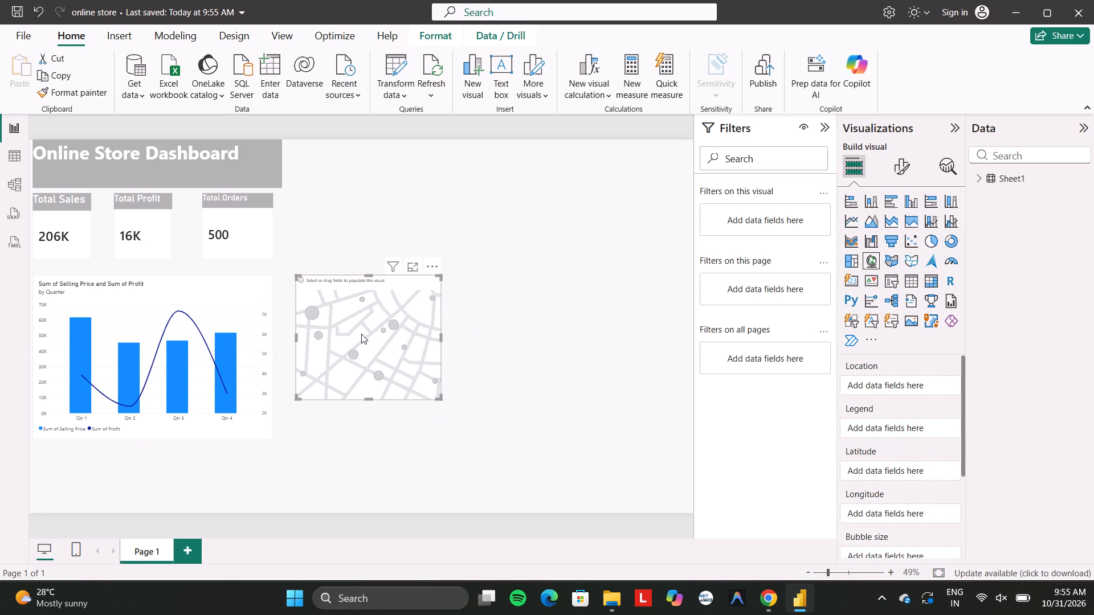
drag(370, 399, 362, 441)
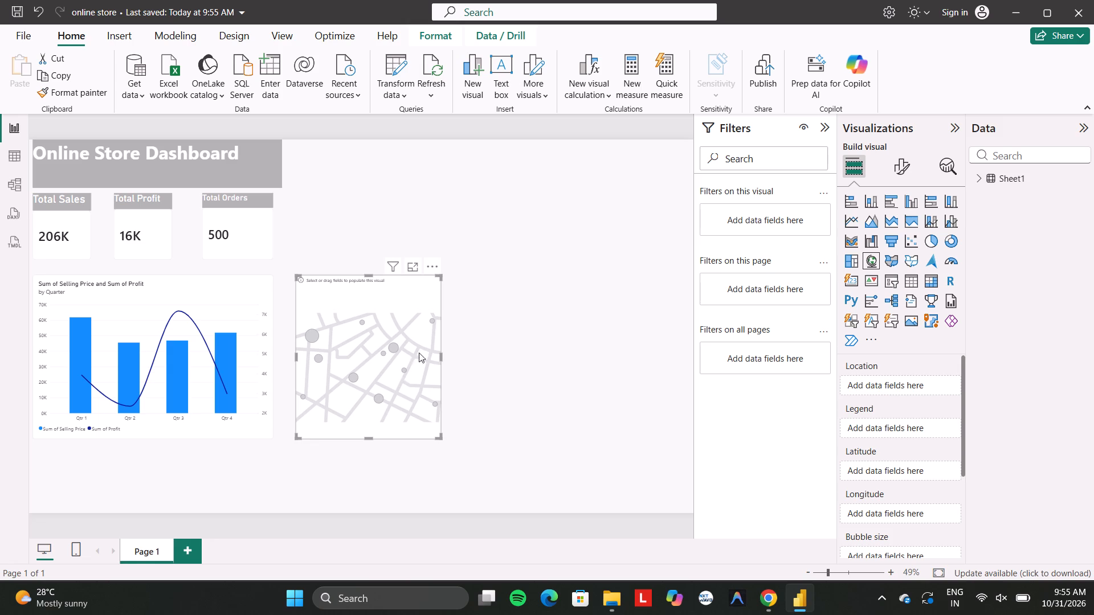
drag(439, 354, 495, 348)
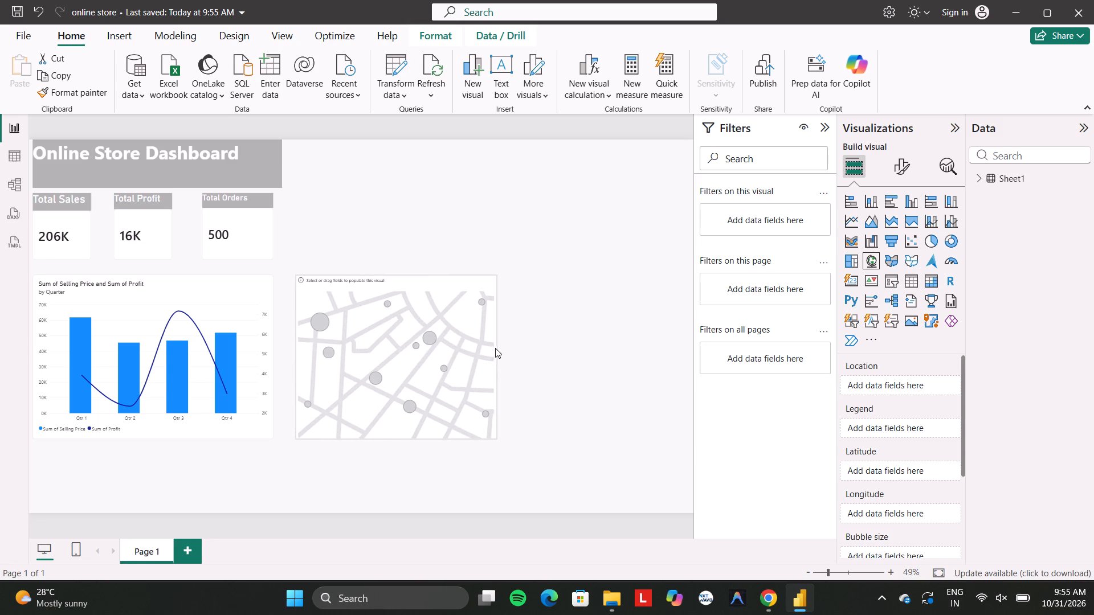
drag(495, 348, 484, 352)
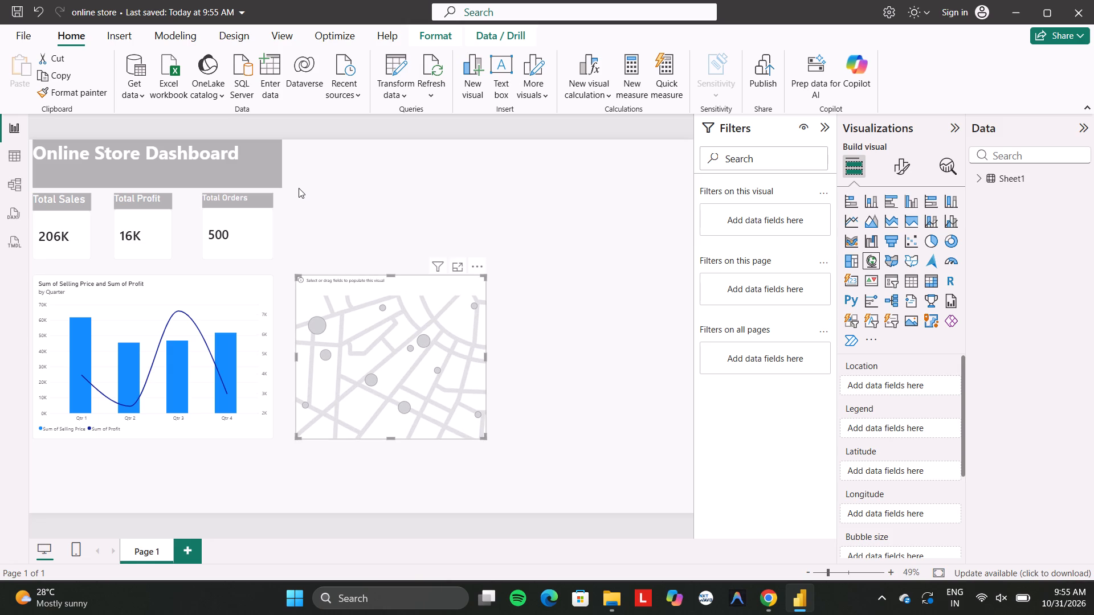
Add a scatter chart from Sheet1 with Selling Price on the X Axis, Profit on the Y Axis and Payment Mode as Legend.
click(299, 188)
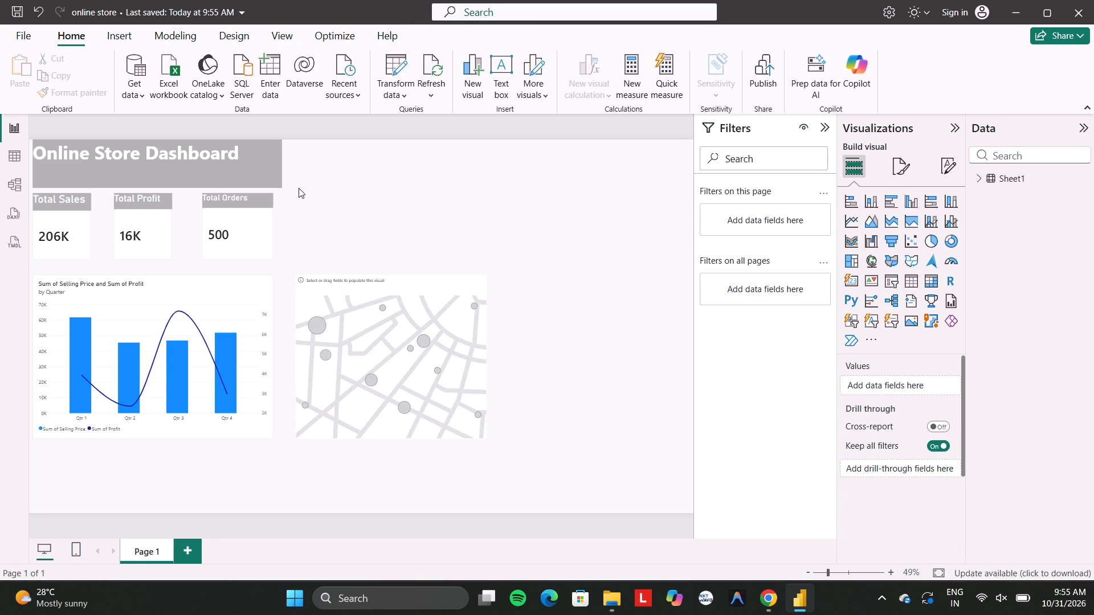
click(406, 180)
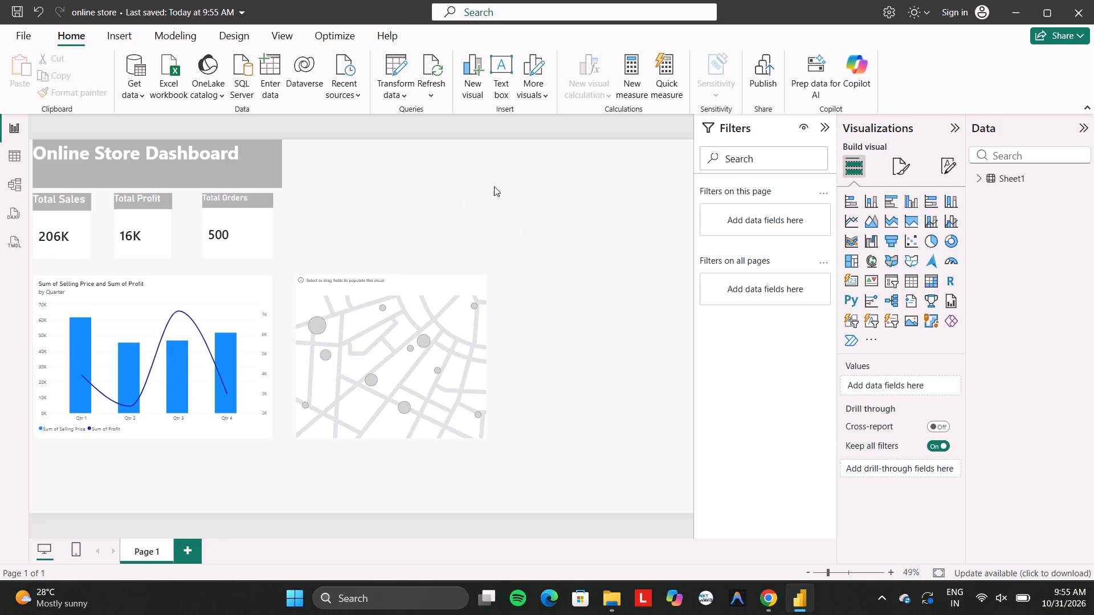
click(904, 239)
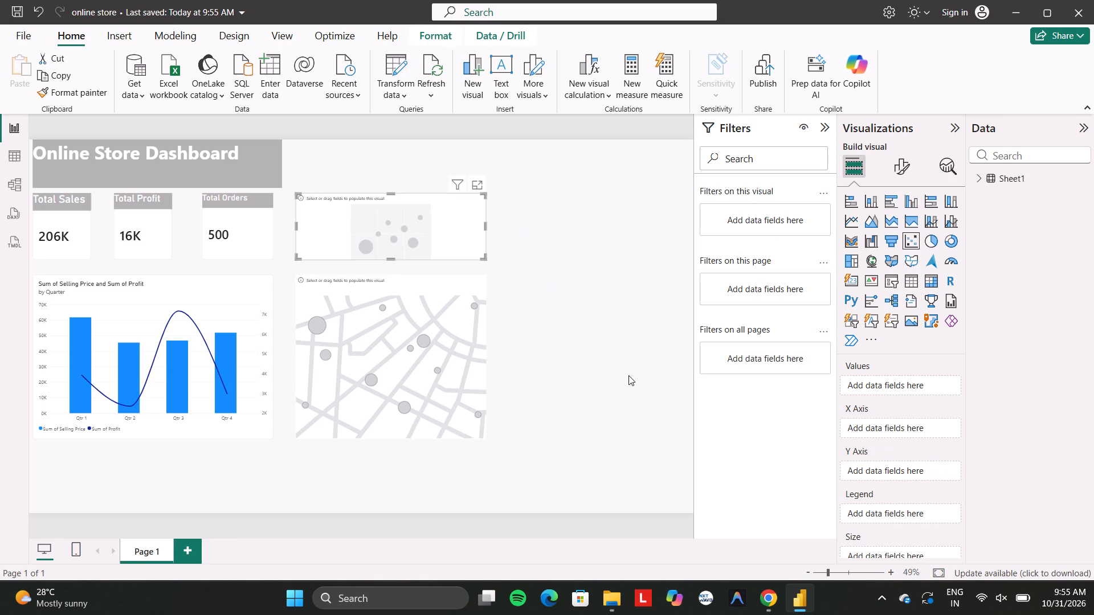
click(993, 170)
click(979, 179)
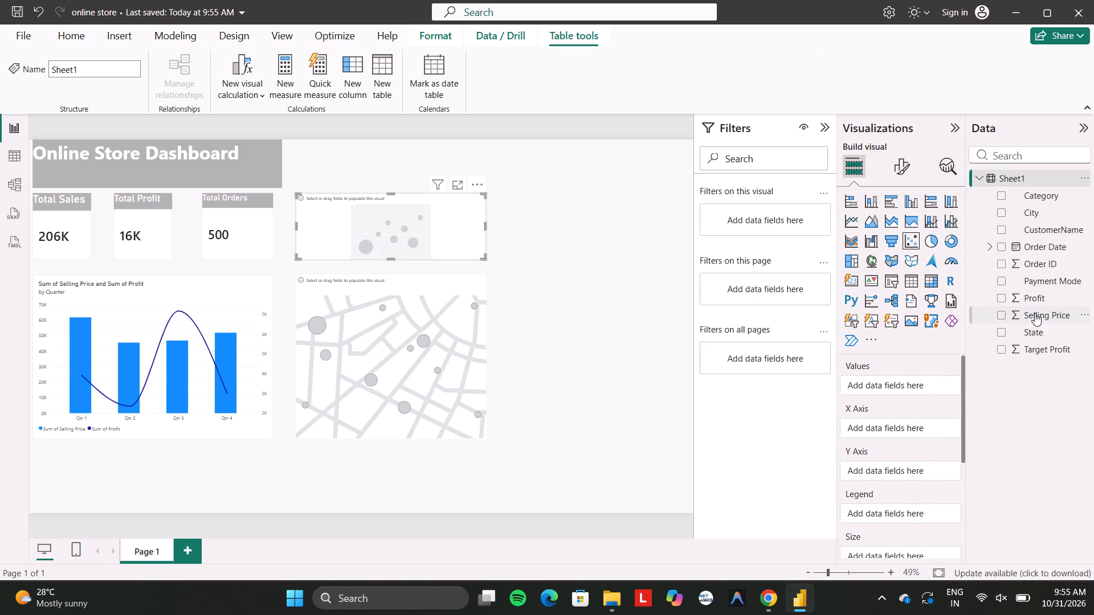
drag(1035, 313, 885, 425)
drag(885, 425, 891, 425)
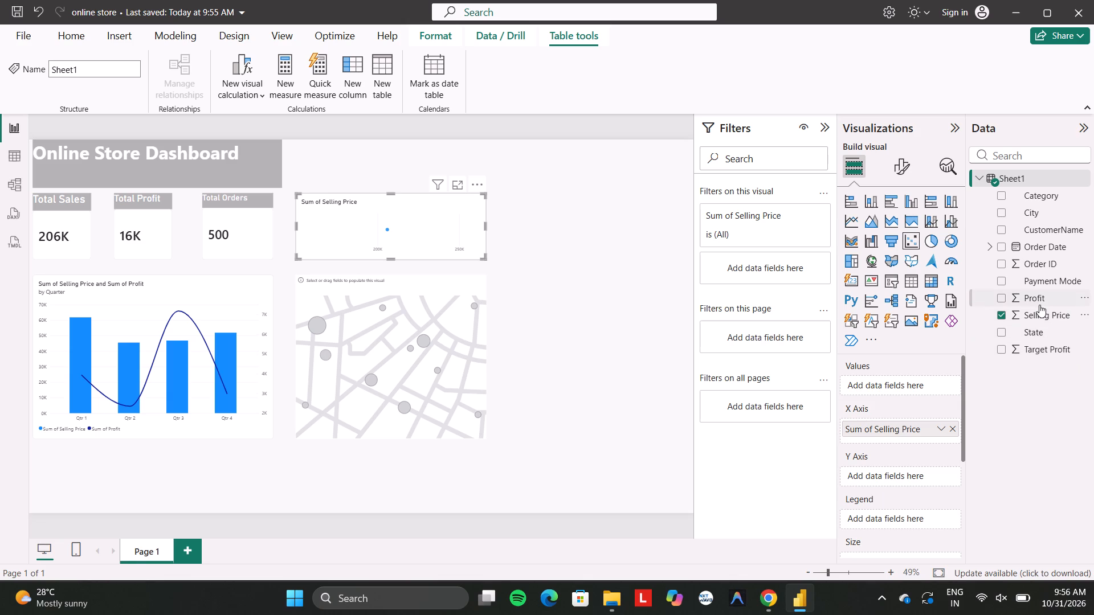
drag(1036, 296, 903, 477)
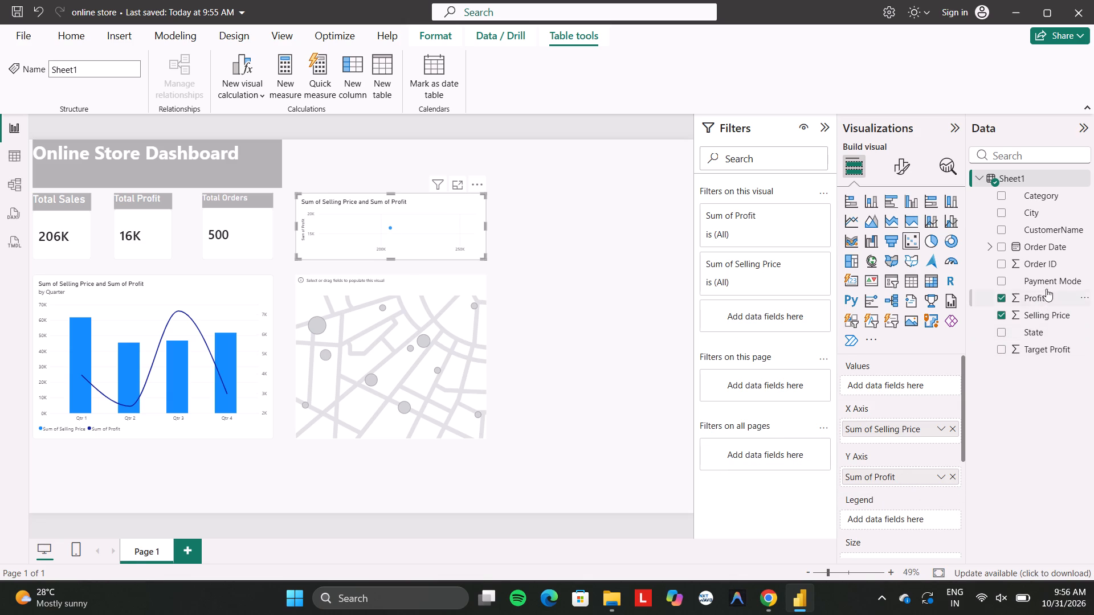
drag(1040, 279, 903, 515)
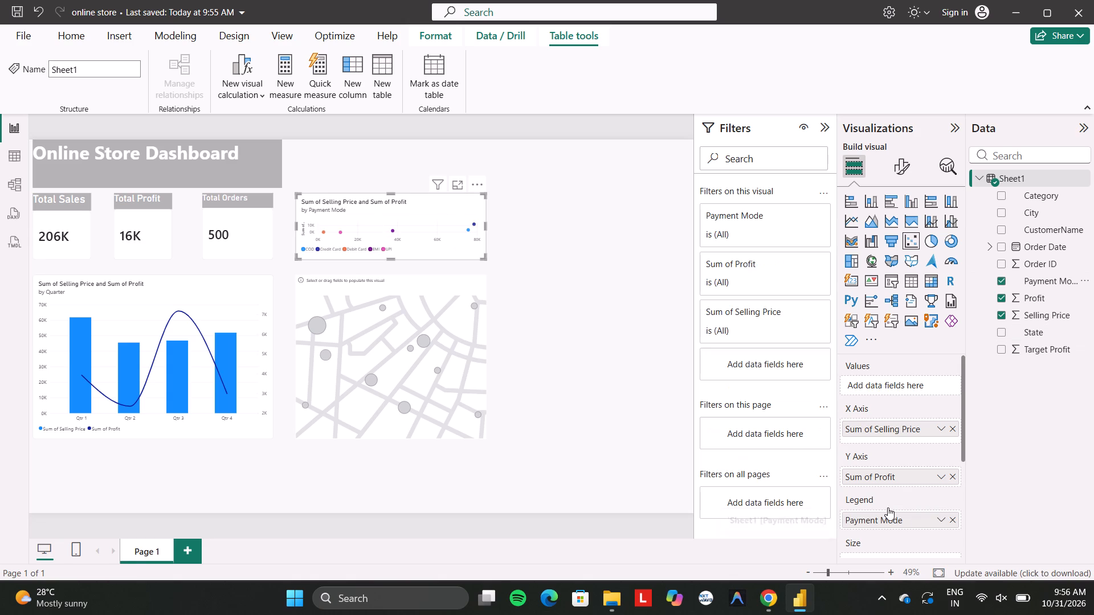
Move the scatter chart to the top of the page beside the dashboard title and extend its height down to just above the map.
drag(394, 225, 390, 177)
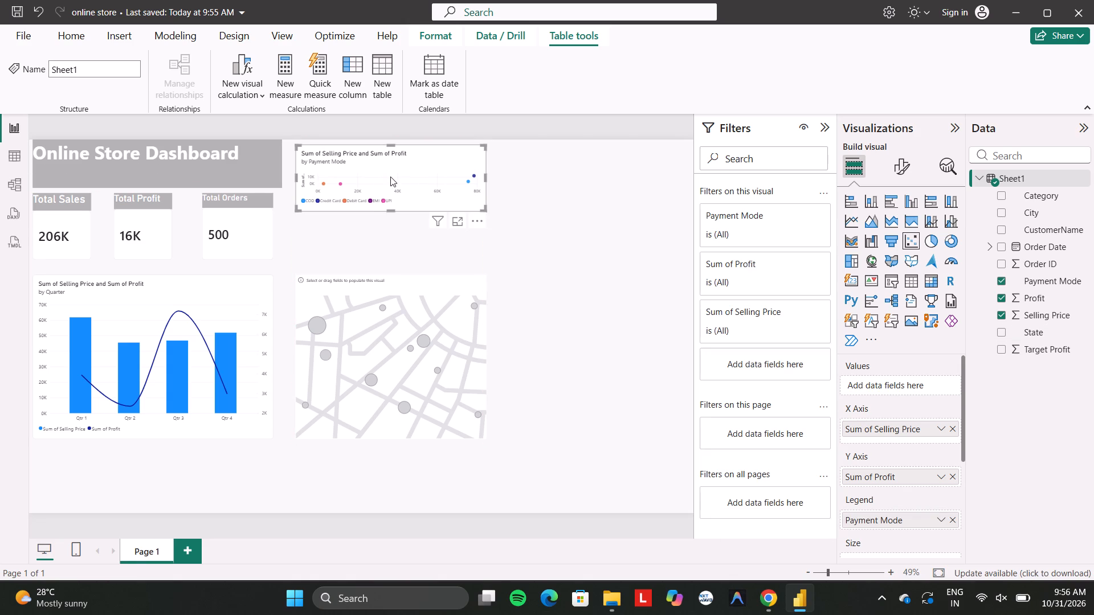
drag(391, 208, 376, 266)
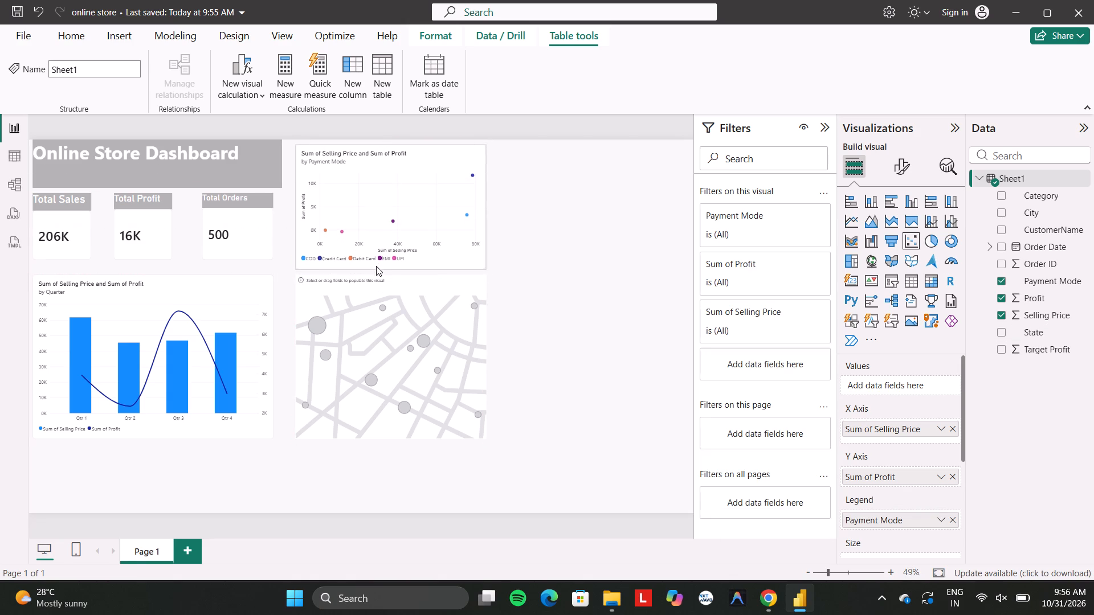
drag(376, 266, 376, 264)
Close Power BI Desktop, saving the changes to the online store report.
click(375, 380)
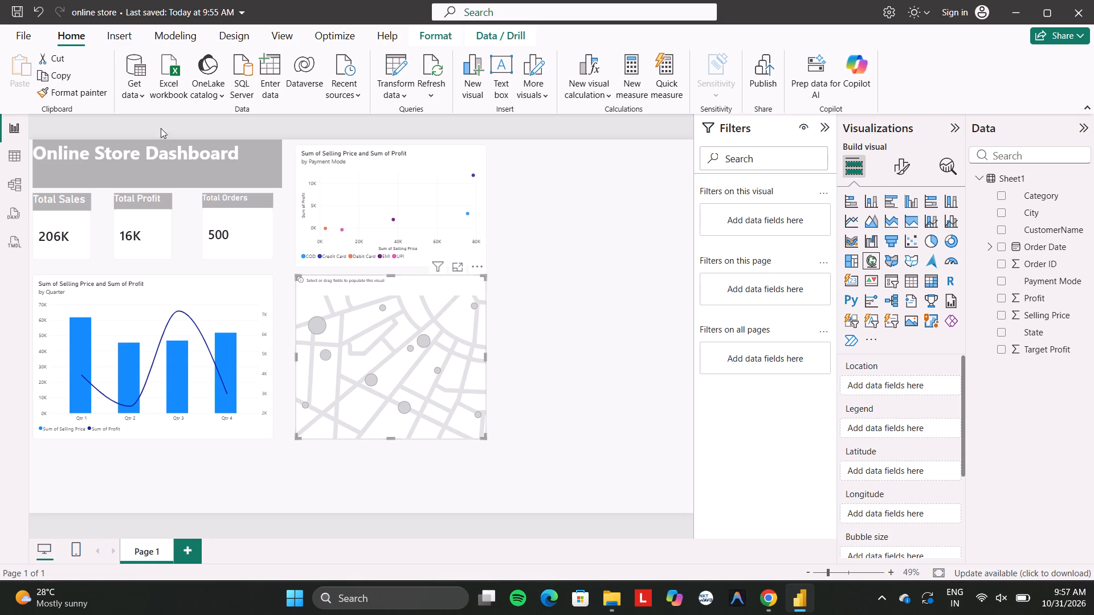
click(1093, 0)
click(536, 320)
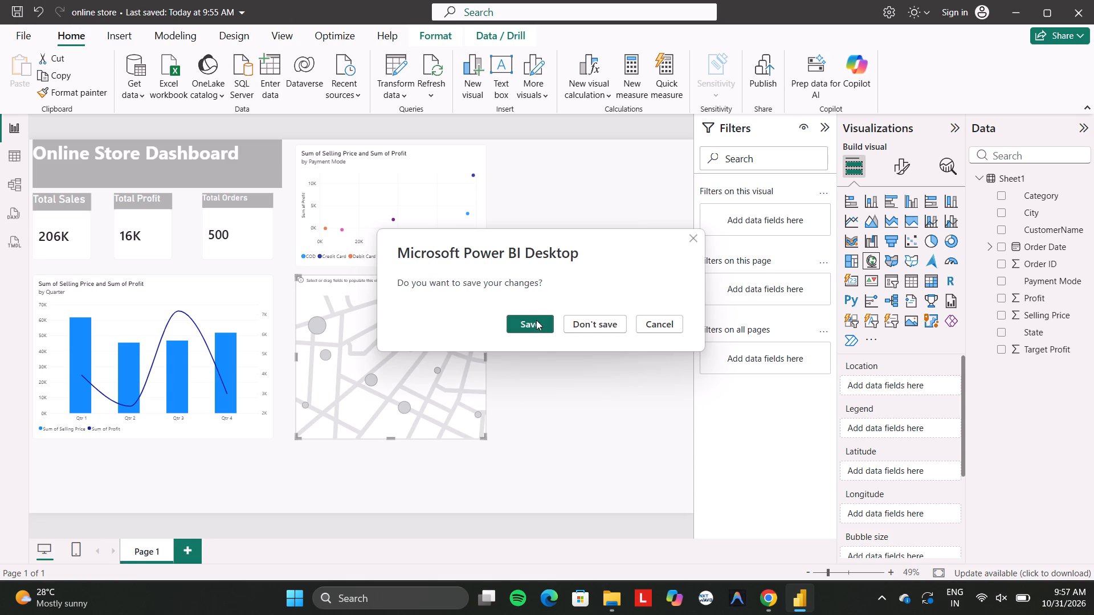
Relaunch Power BI Desktop and reopen the recent report online store.pbix.
click(375, 604)
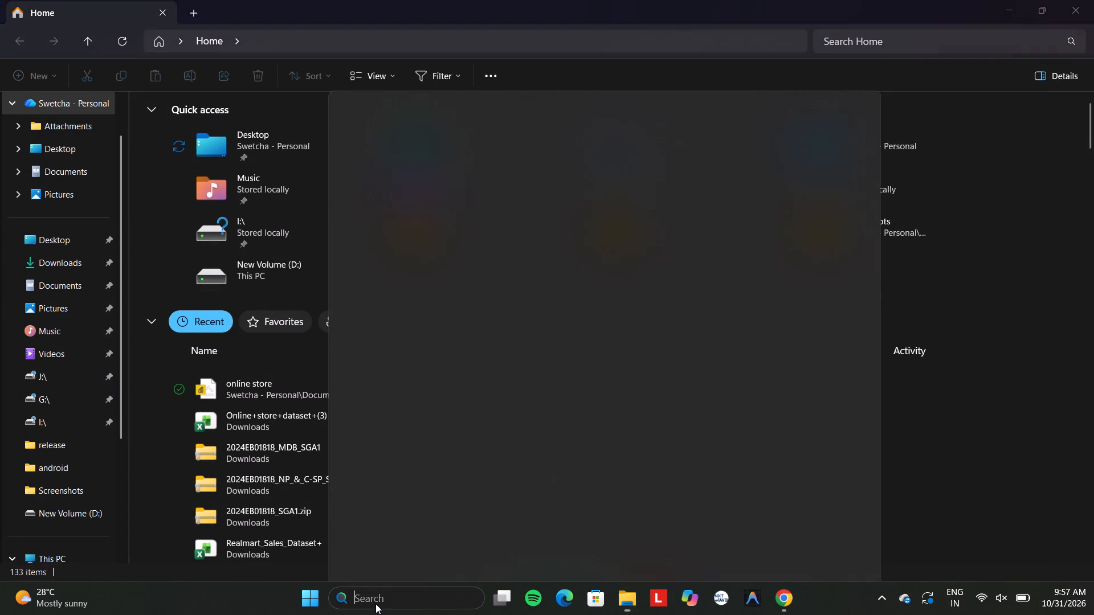
text(pow)
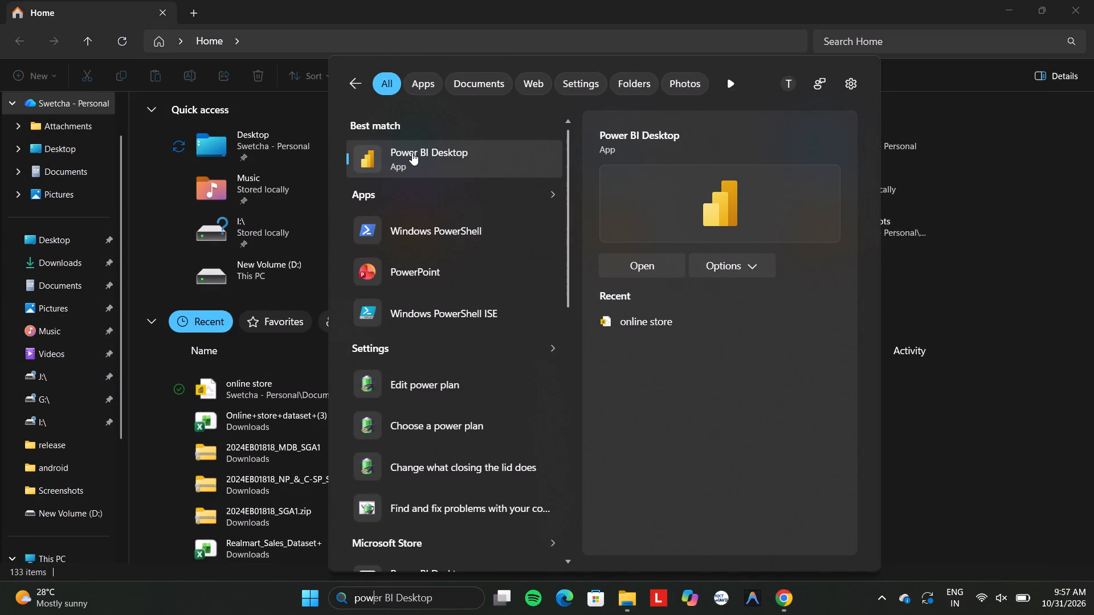
click(413, 153)
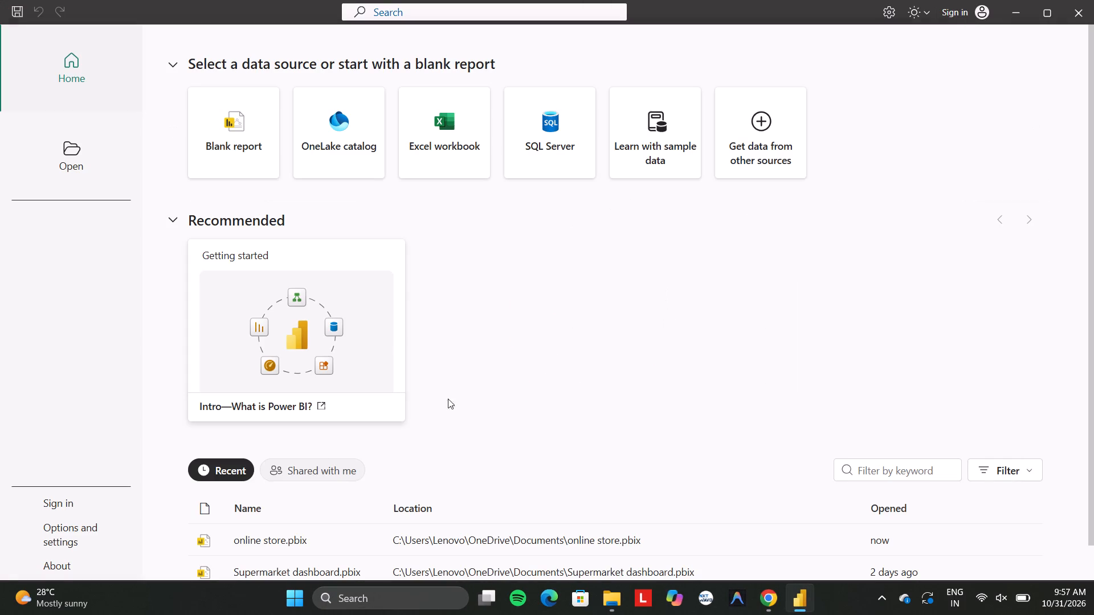
click(259, 539)
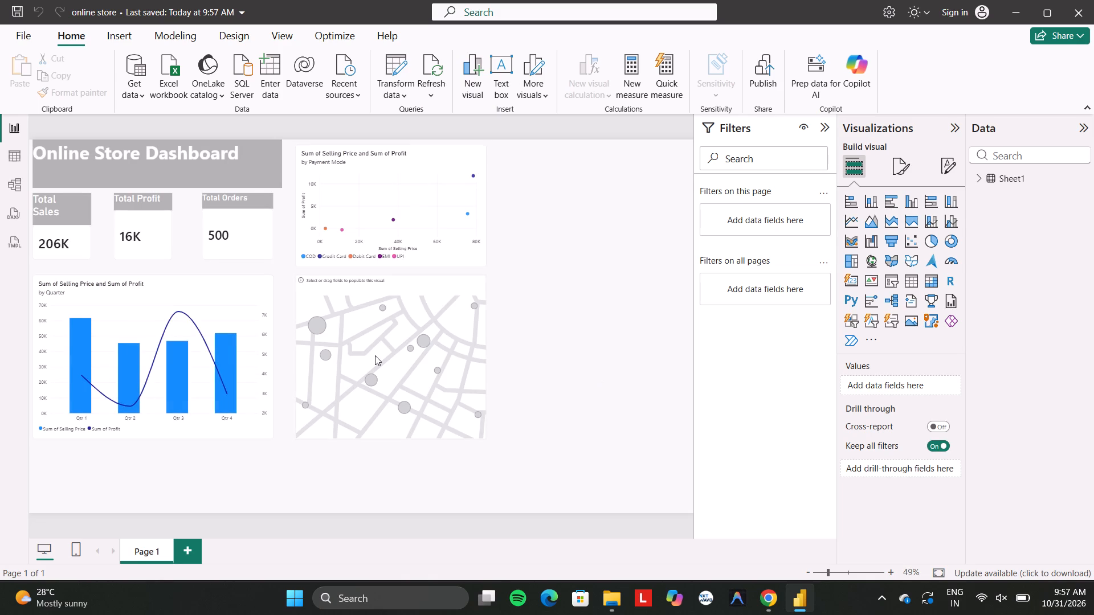
Select the empty map visual below the scatter chart.
click(375, 355)
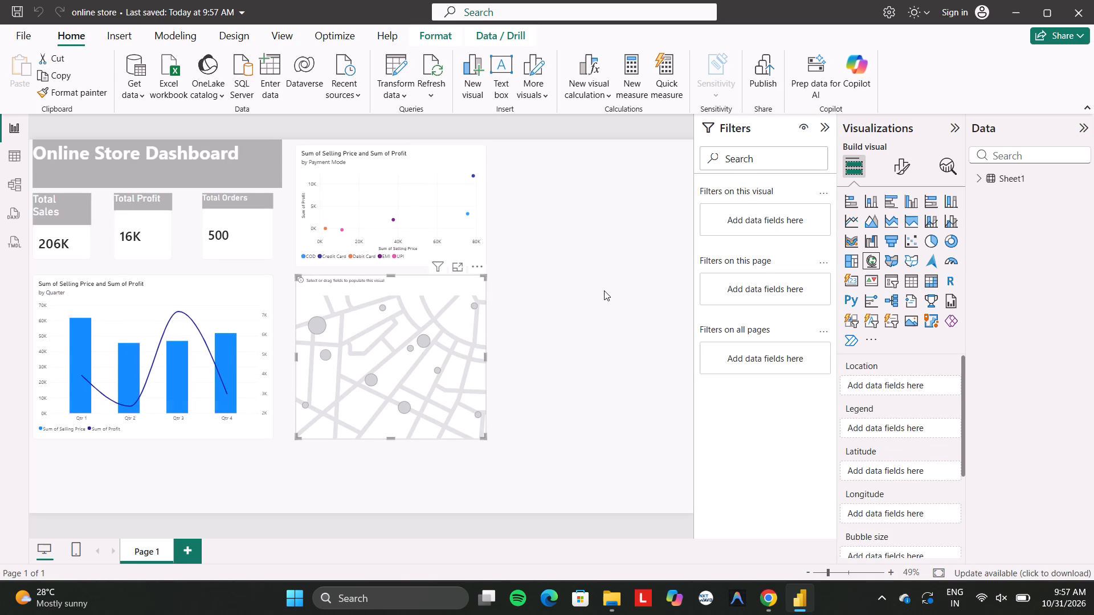
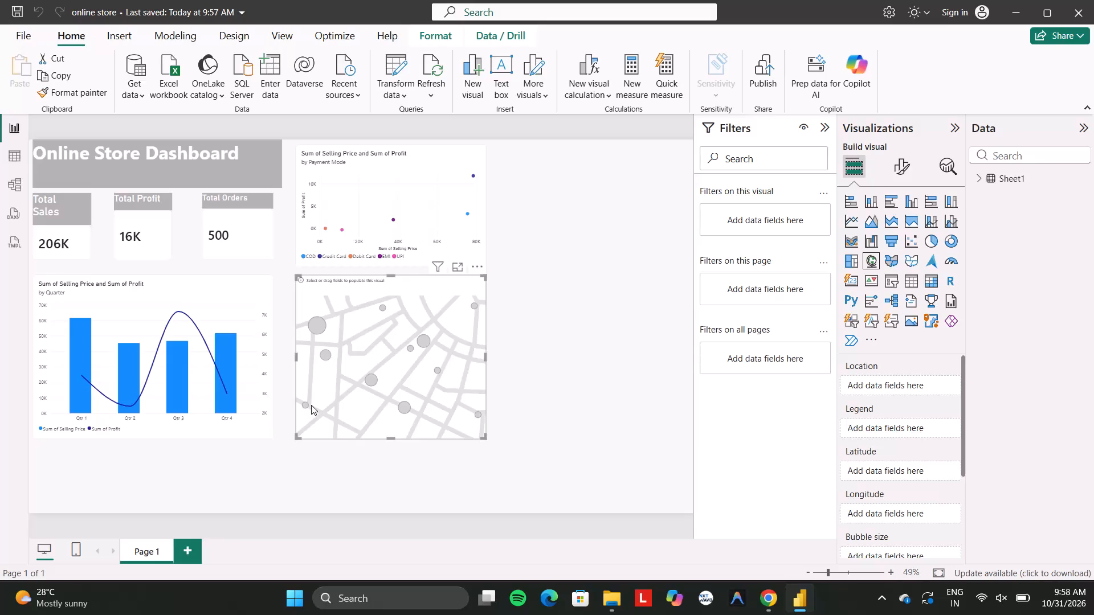
Save the online store report.
click(311, 405)
click(22, 15)
Keep the empty map visual selected and expand the Sheet1 table to list its fields.
click(415, 354)
click(994, 171)
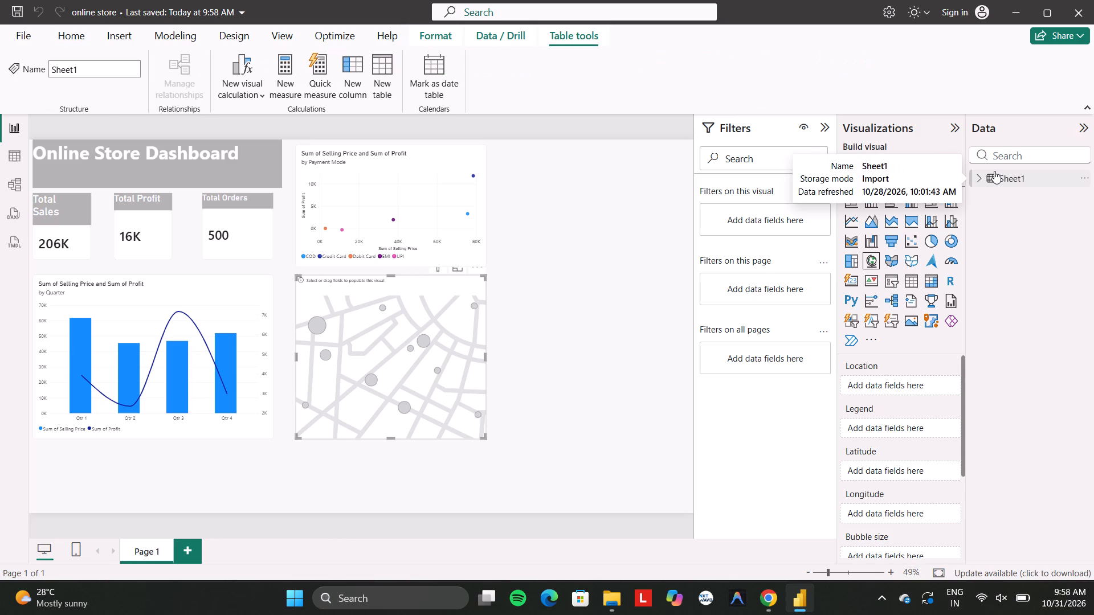
click(984, 171)
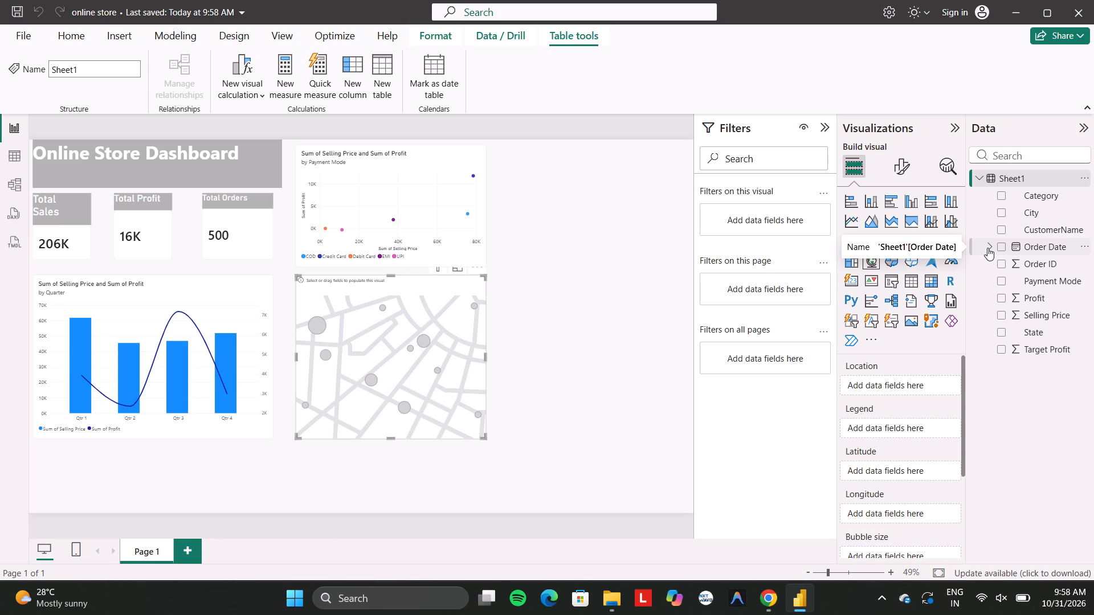
drag(987, 248, 290, 40)
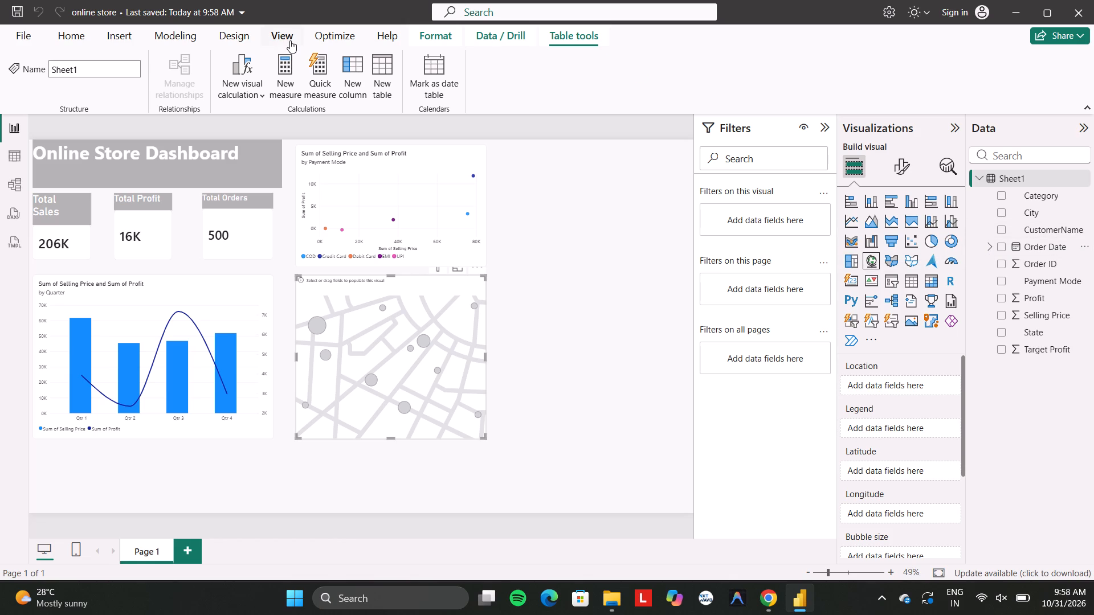
In the Sheet1 table view, set the State column's data category to State or Province.
click(11, 157)
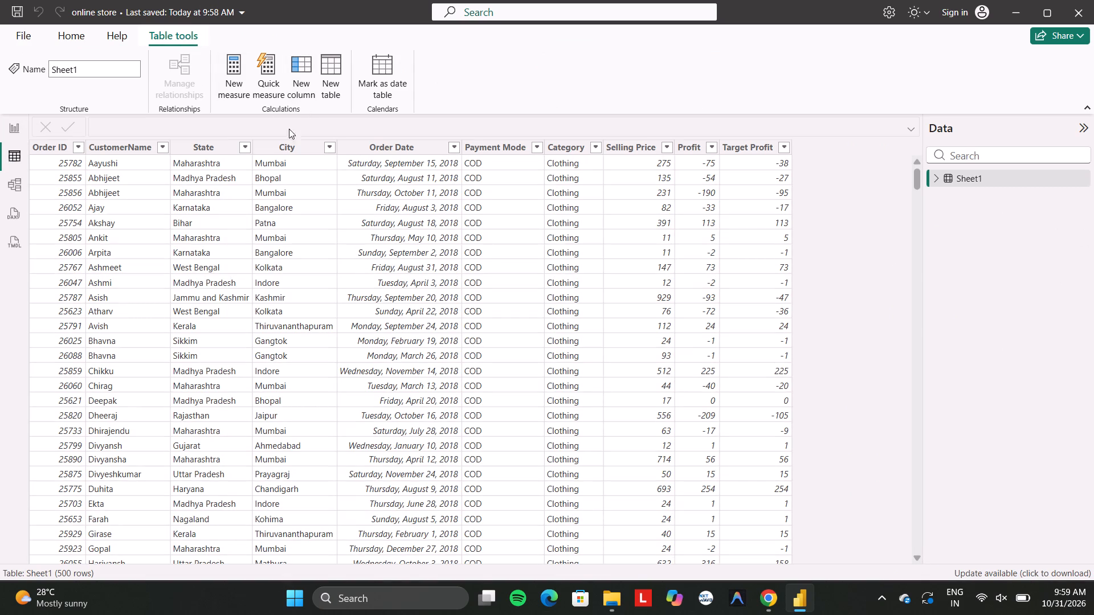
click(226, 141)
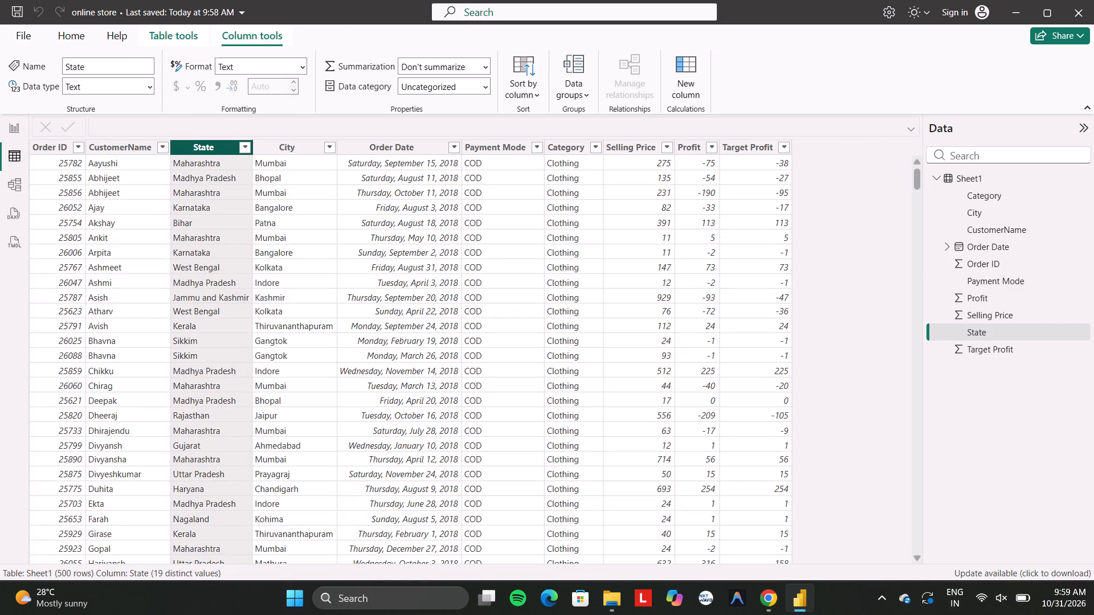
click(485, 88)
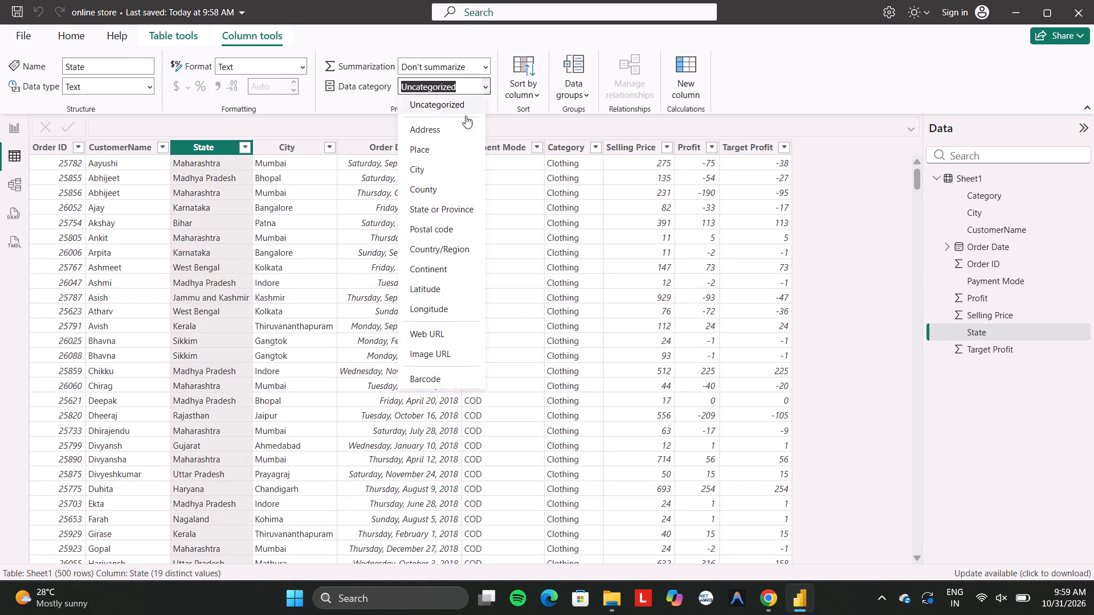
click(424, 206)
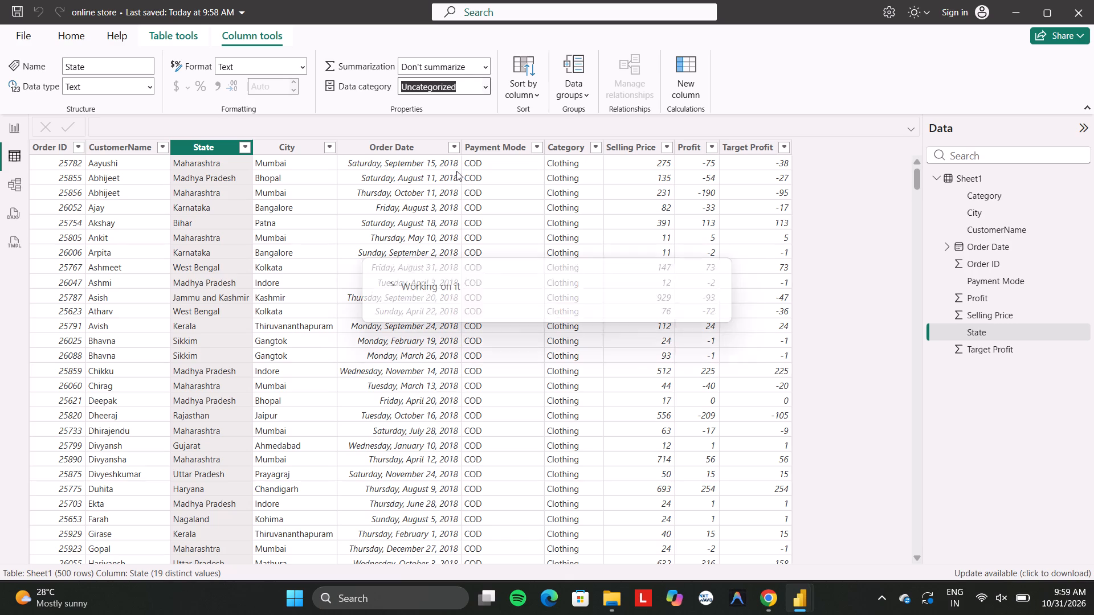
Back in the report view, assign State as the map's location and Selling Price as its bubble size.
click(16, 128)
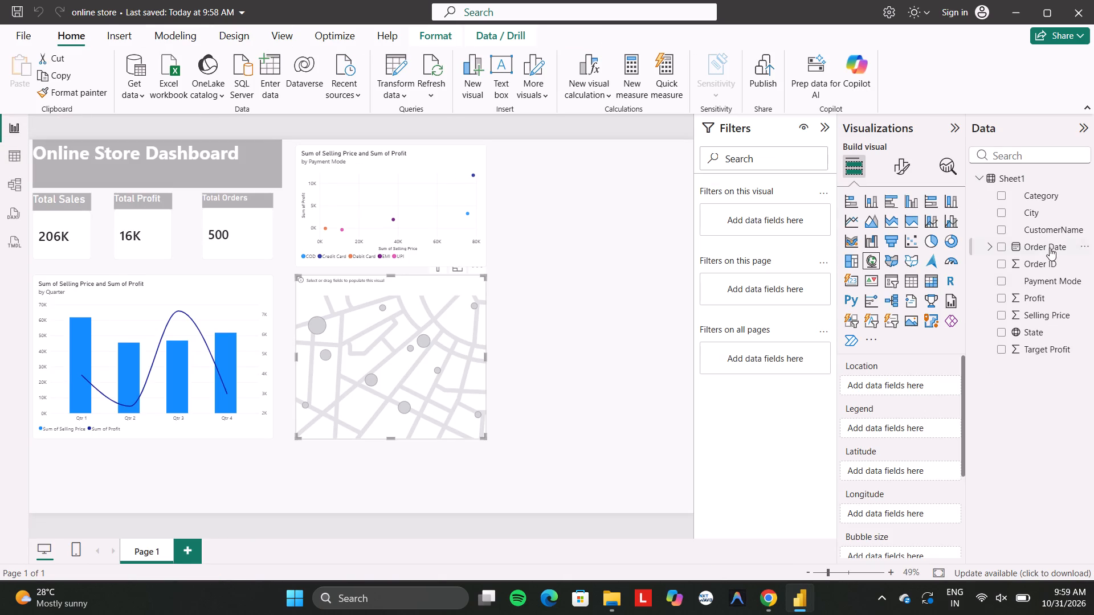
drag(1032, 328, 905, 382)
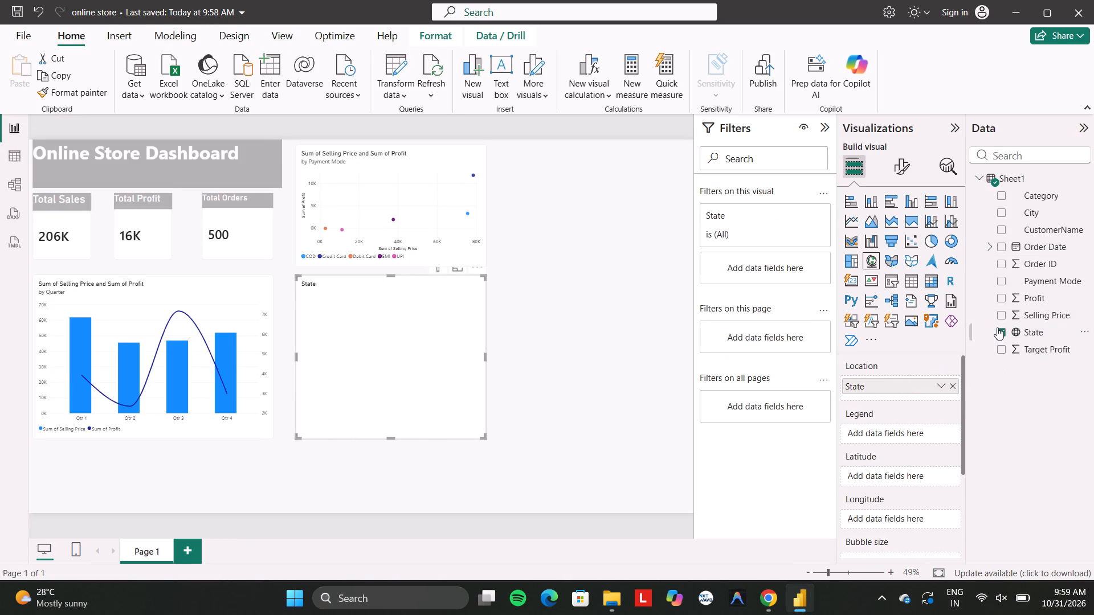
drag(1031, 312, 895, 534)
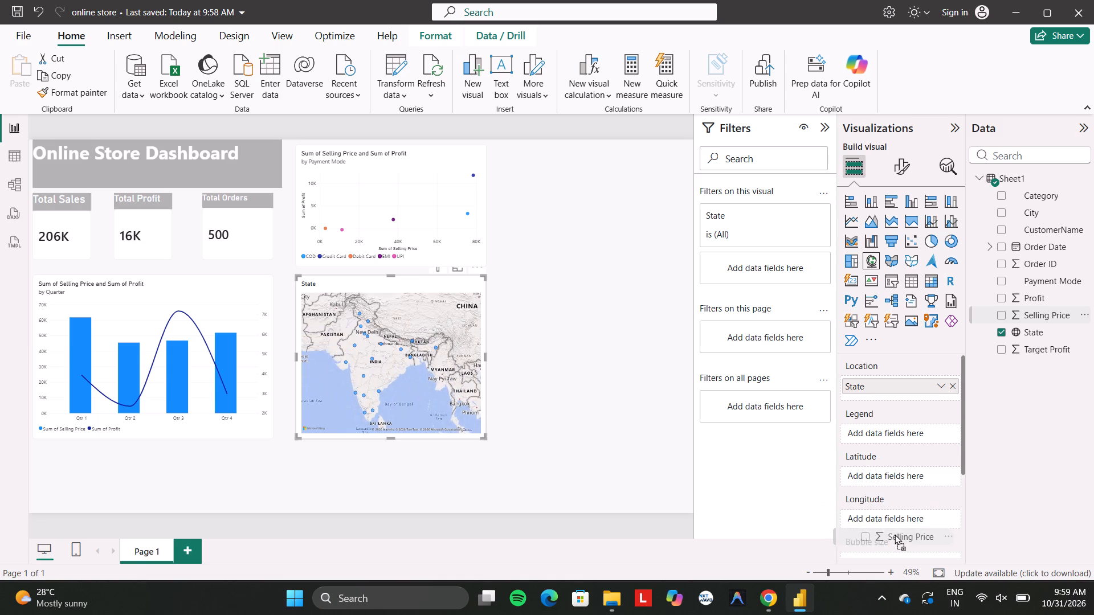
drag(895, 534, 899, 547)
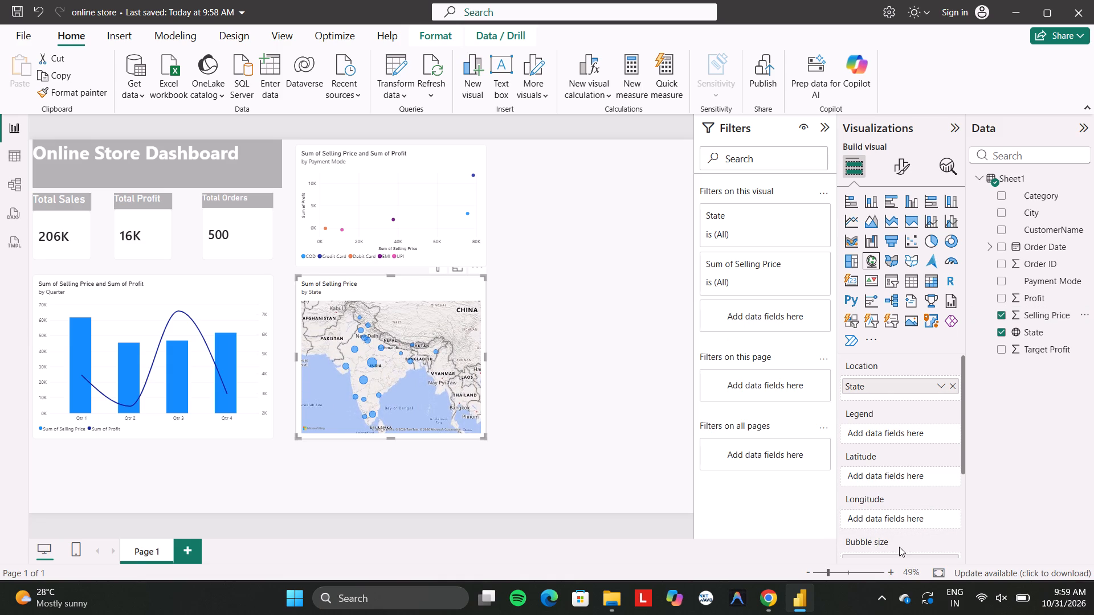
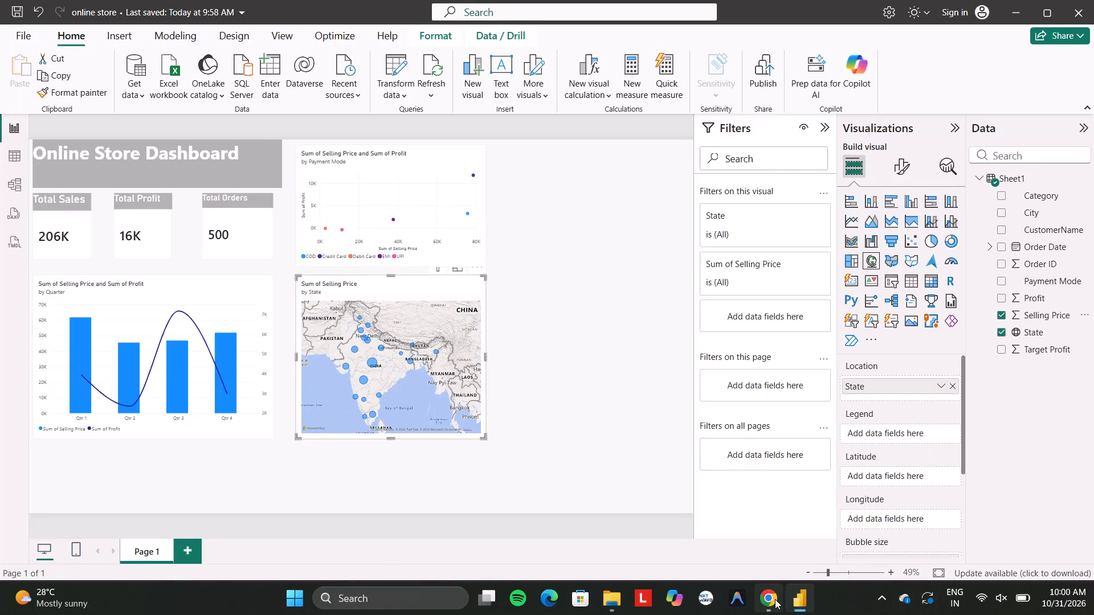
Switch to Chrome, open the NxtWave learning portal in a new tab, and dismiss the feedback announcement.
click(775, 598)
click(209, 15)
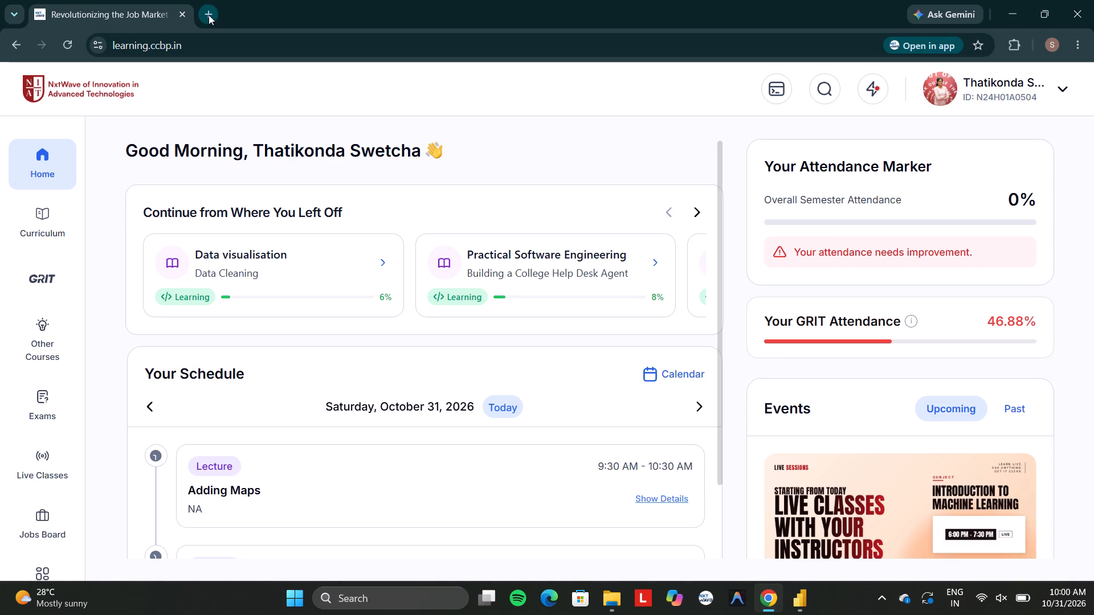
key(l)
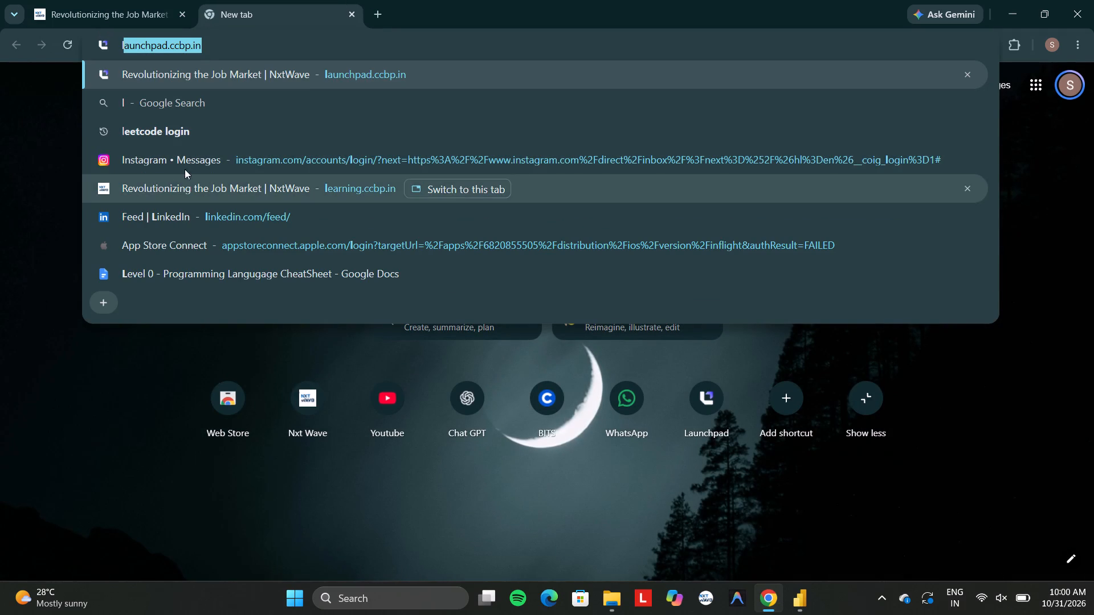
click(307, 400)
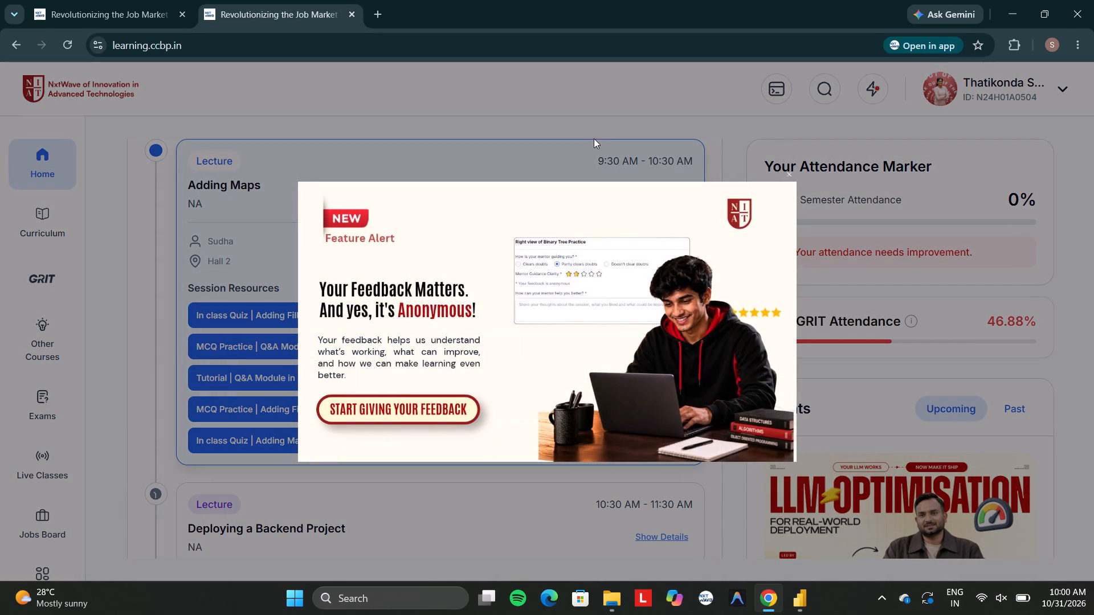
click(584, 129)
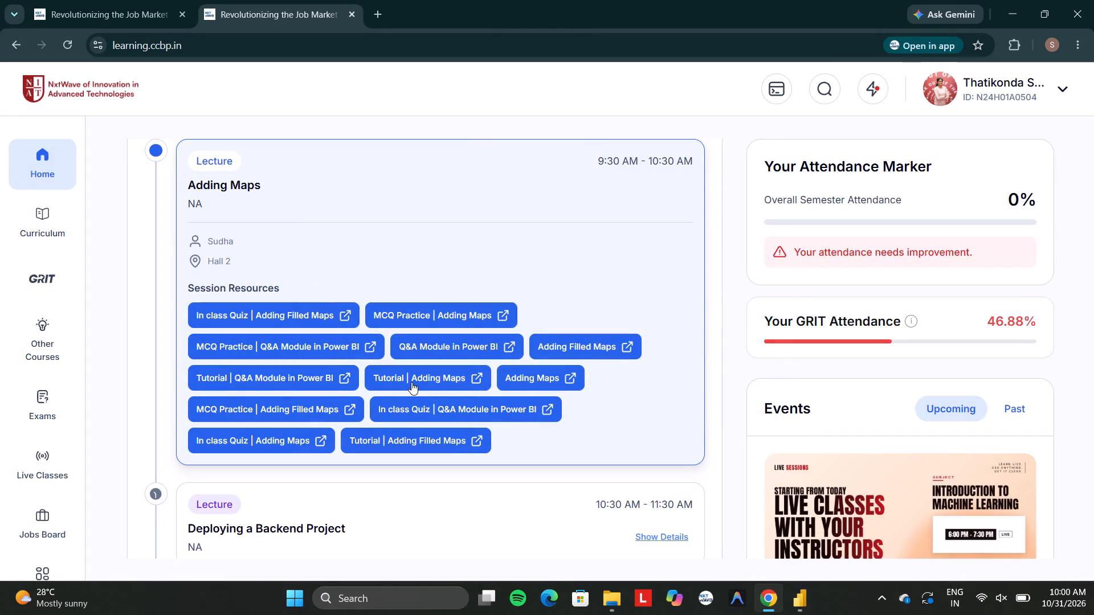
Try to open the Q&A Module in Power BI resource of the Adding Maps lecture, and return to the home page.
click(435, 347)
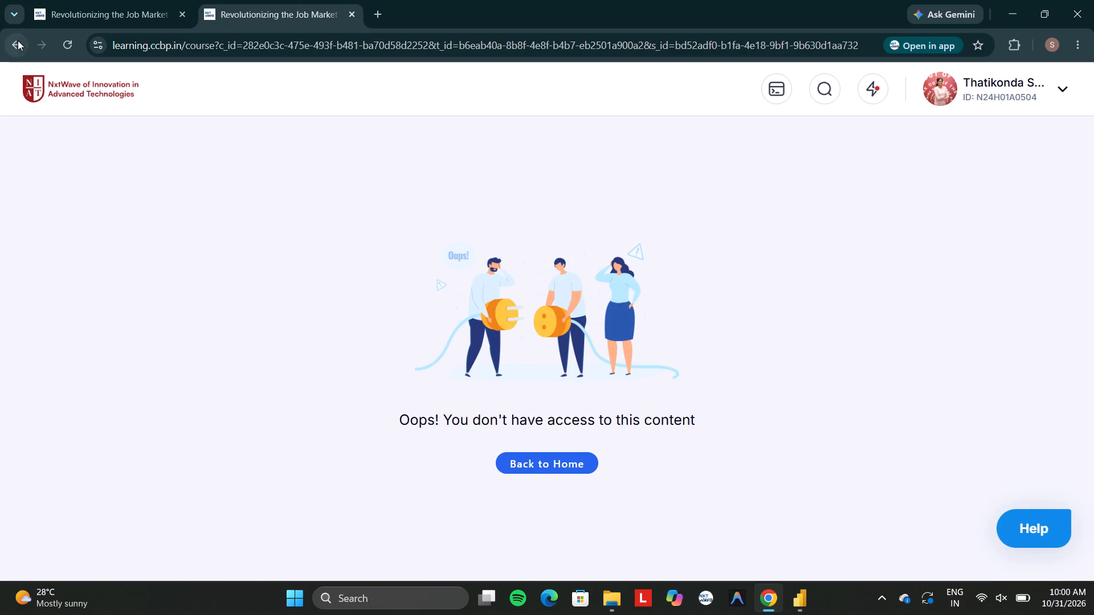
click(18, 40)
Open the Data visualisation course and expand the Advanced Visualization section that follows Creating your first Dashboard.
scroll(323, 269, up, 9)
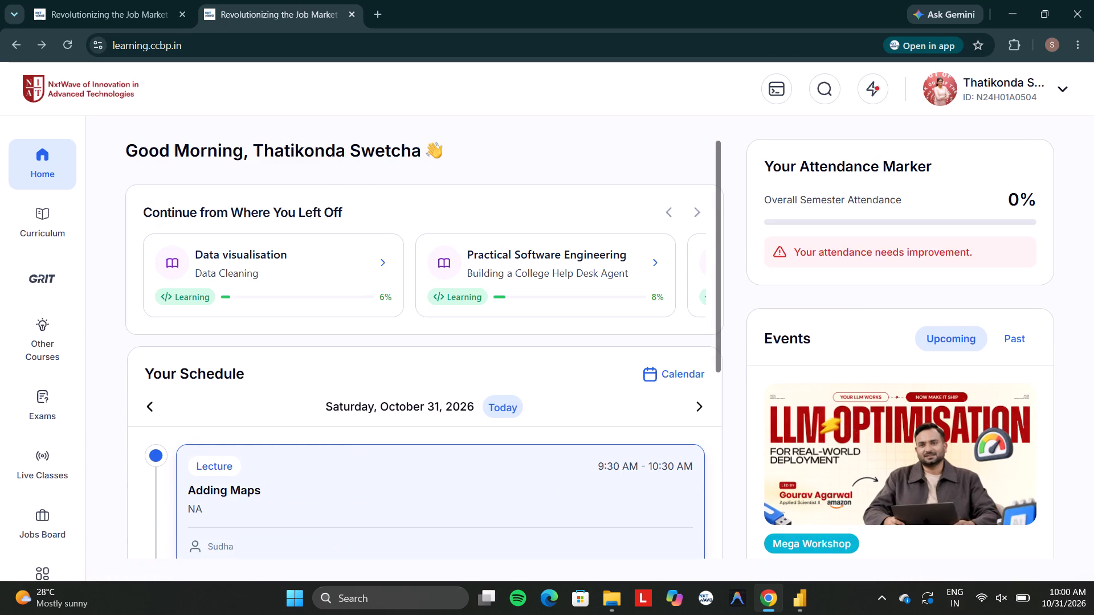
scroll(323, 269, up, 2)
click(377, 266)
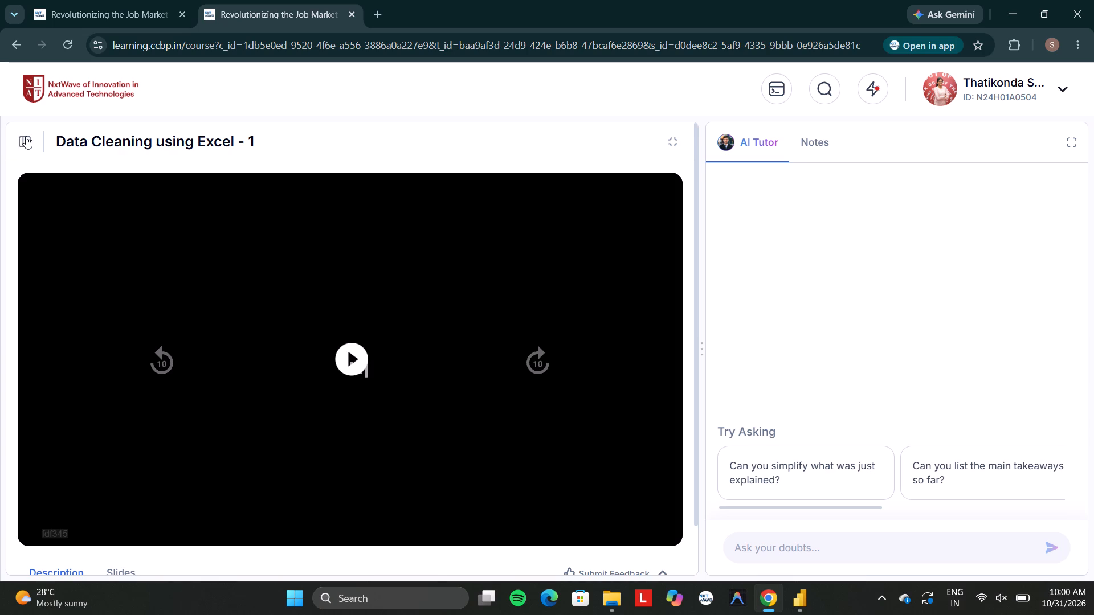
click(26, 136)
scroll(35, 397, down, 6)
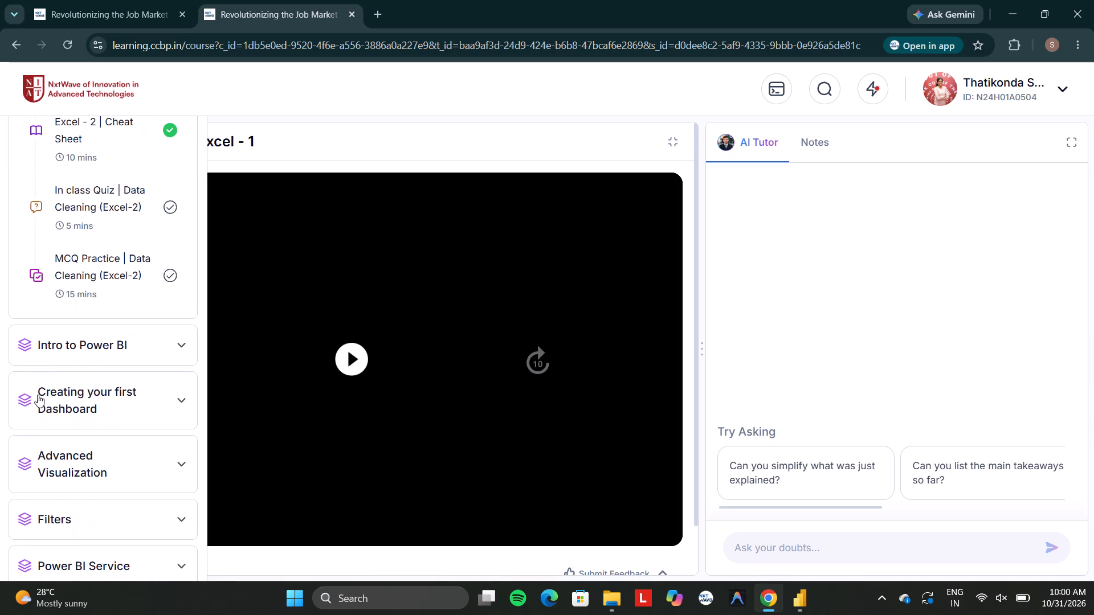
click(109, 337)
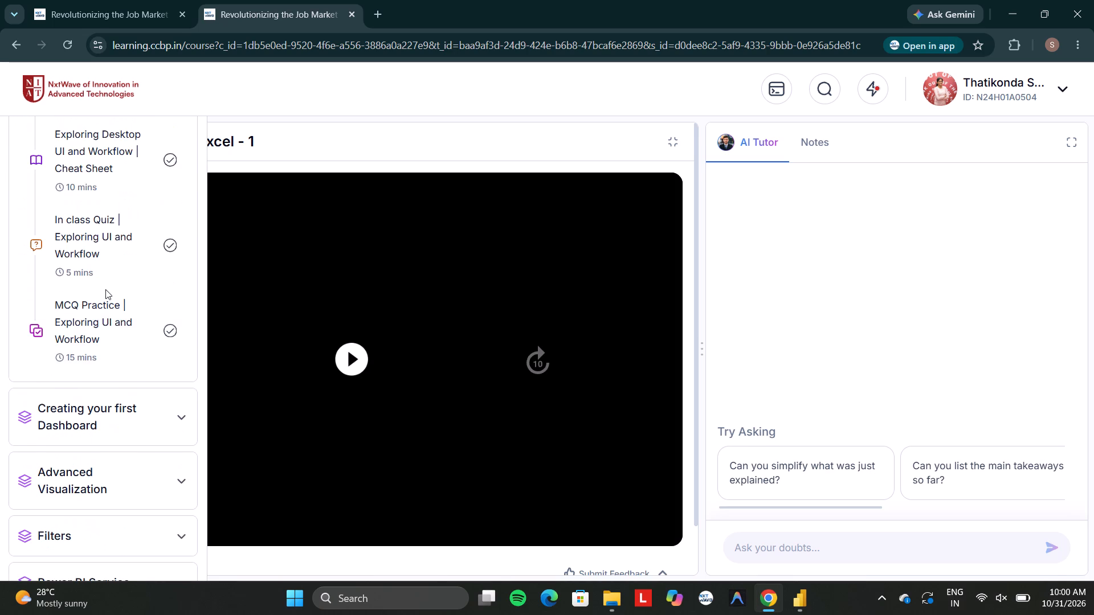
scroll(105, 289, right, 1)
scroll(76, 487, down, 1)
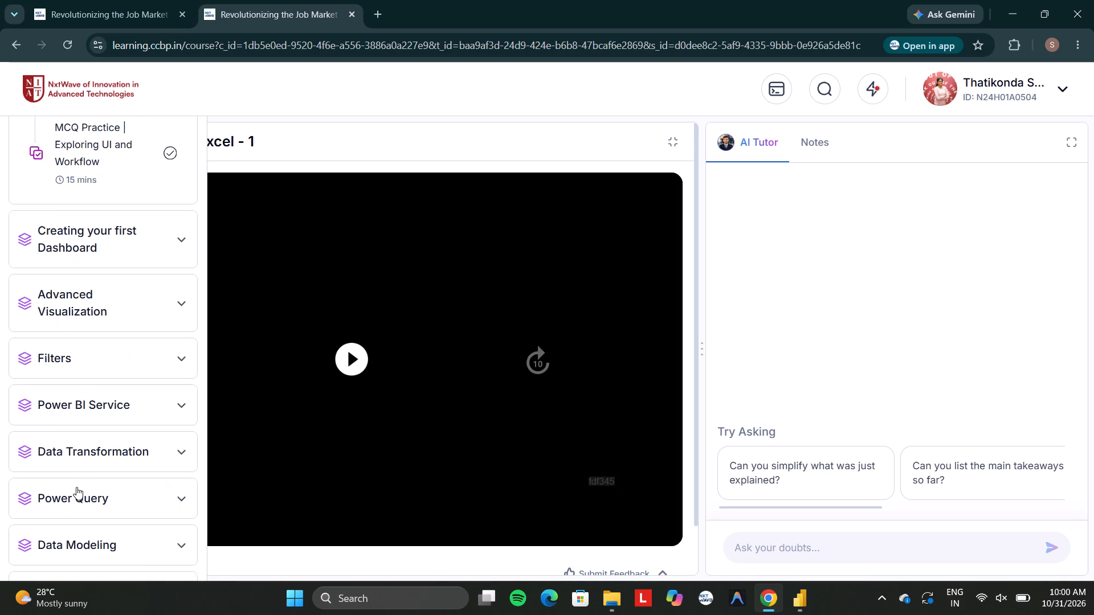
scroll(94, 405, up, 1)
click(73, 321)
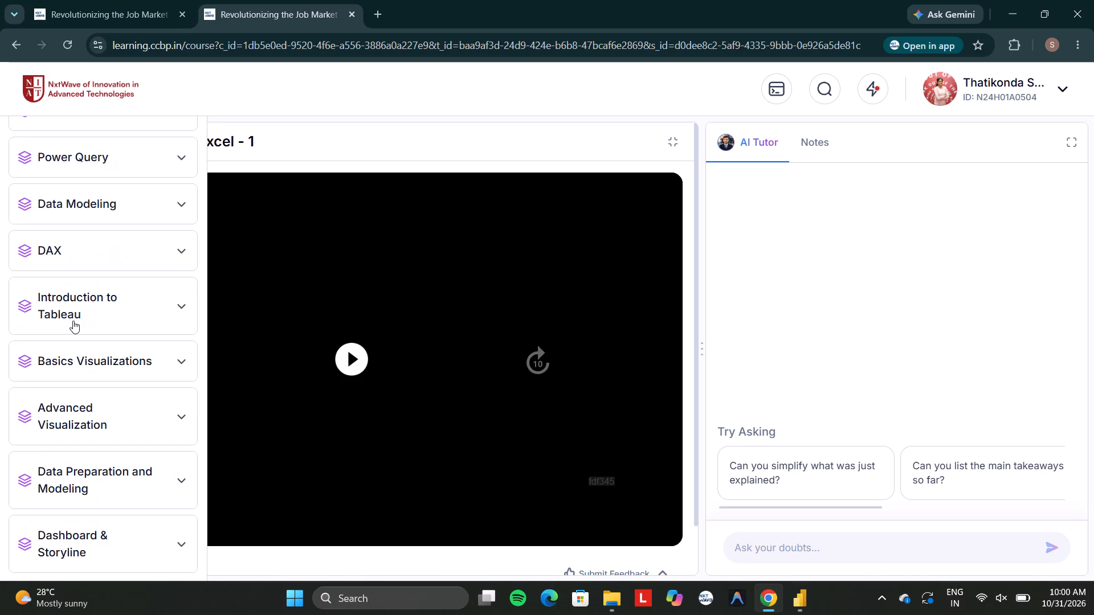
Find and open the Adding Maps video lesson within the Advanced Visualization section.
scroll(73, 321, up, 3)
scroll(73, 321, down, 3)
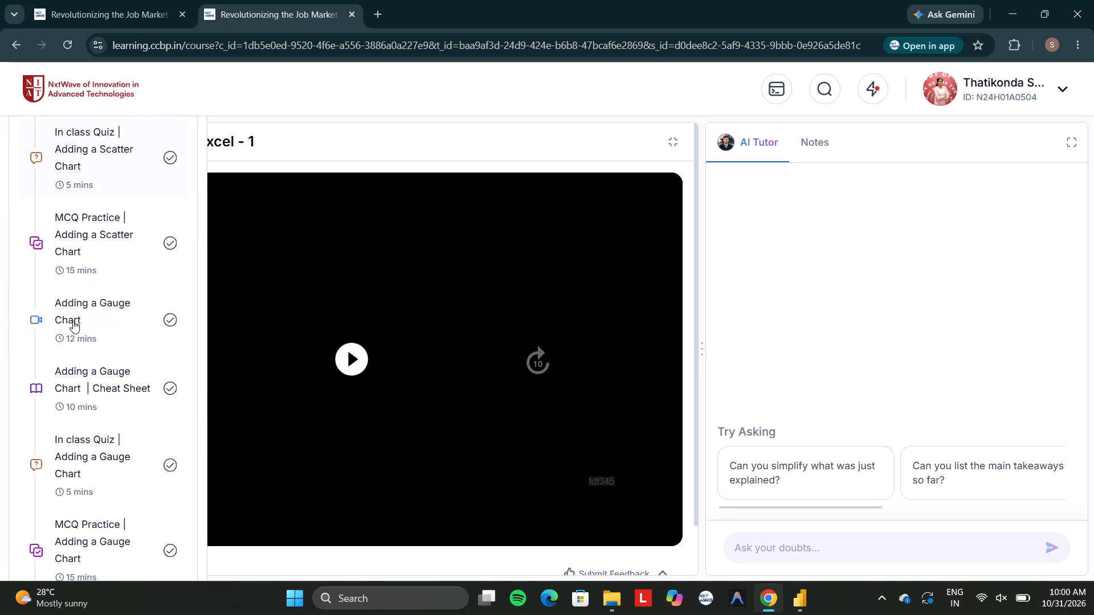
scroll(73, 321, down, 2)
scroll(73, 321, up, 5)
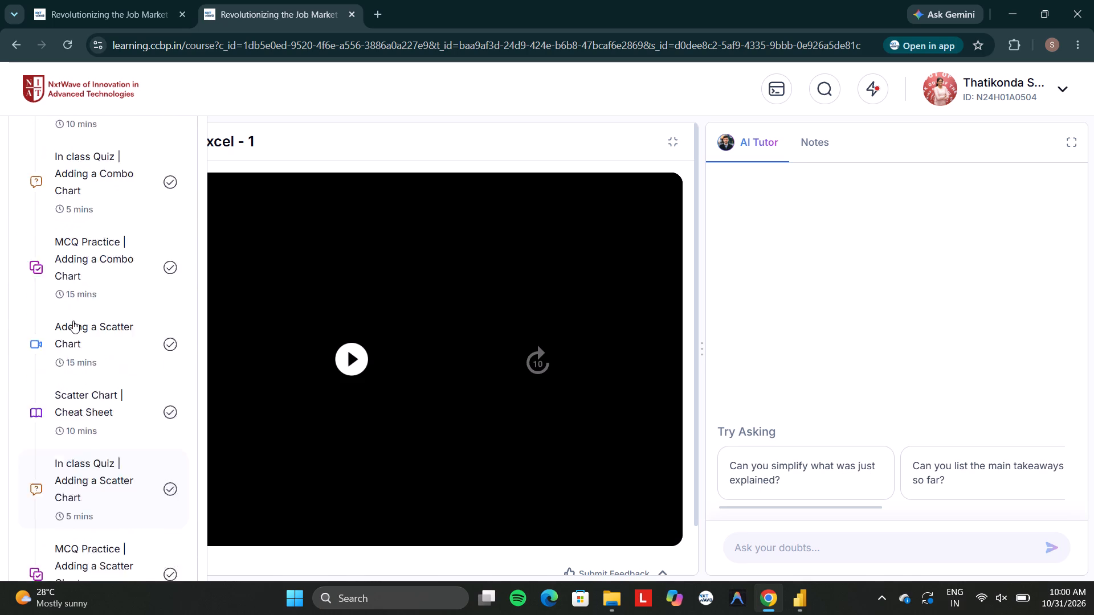
scroll(73, 321, up, 2)
scroll(73, 321, down, 3)
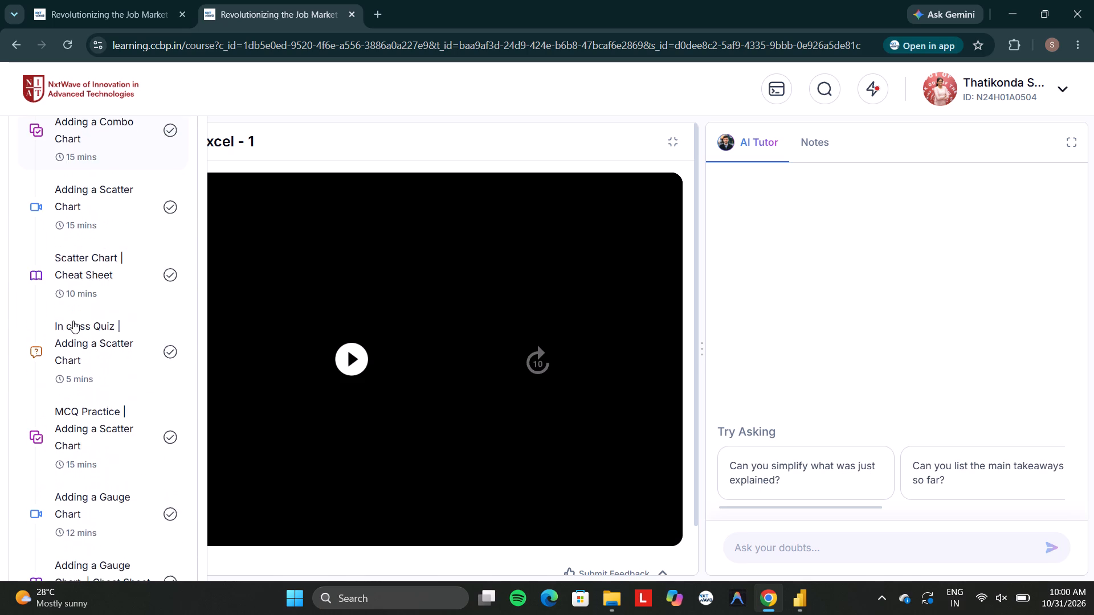
scroll(73, 321, down, 6)
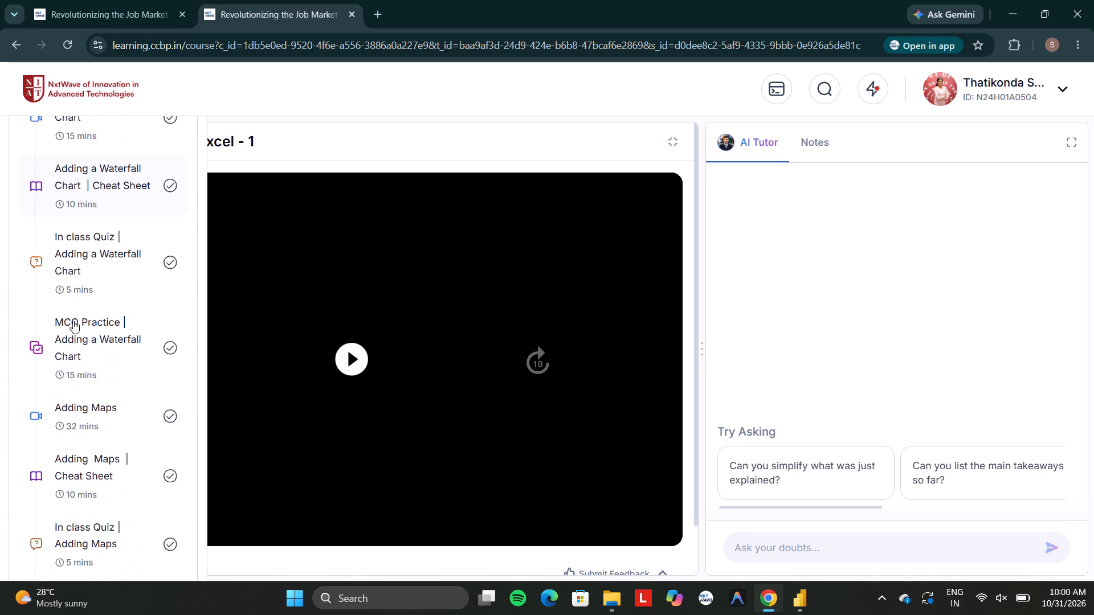
scroll(73, 321, down, 3)
click(72, 296)
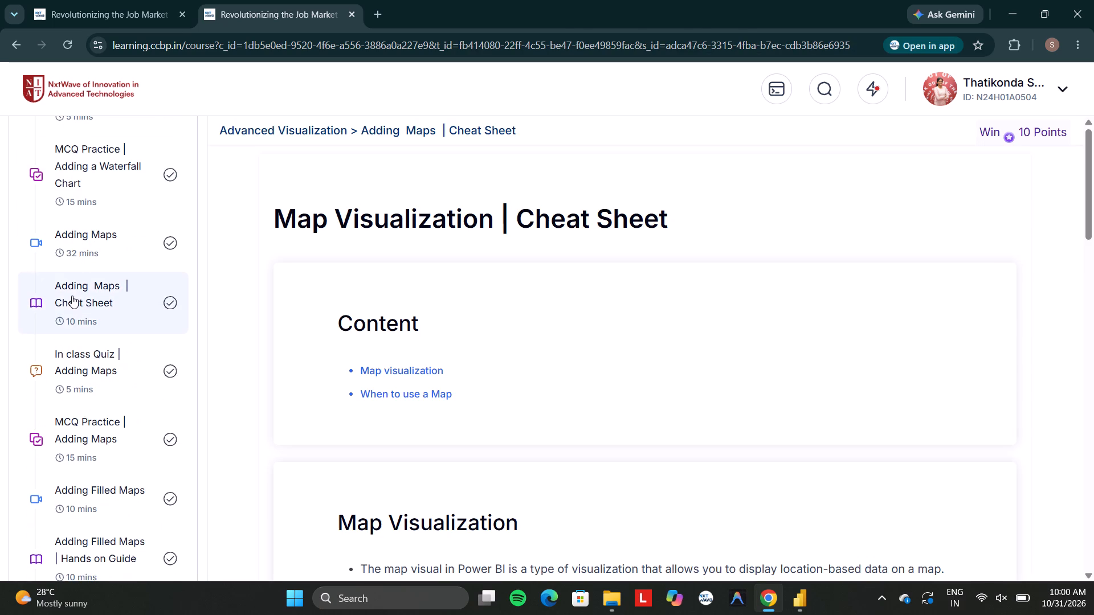
click(109, 221)
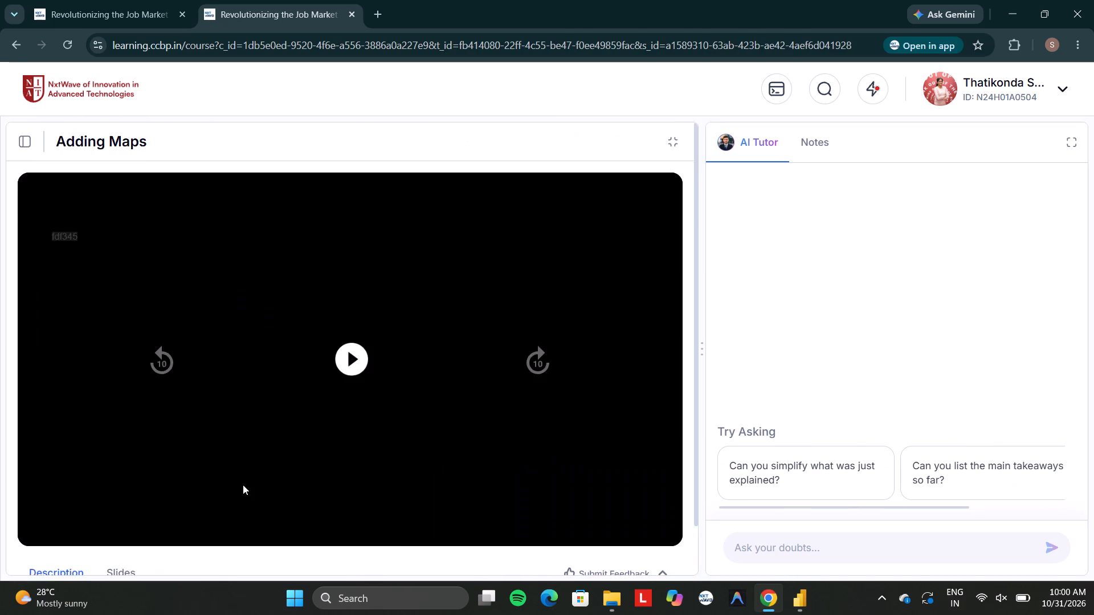
Download the Adding Maps dataset from the lesson's description.
scroll(243, 485, down, 3)
click(175, 550)
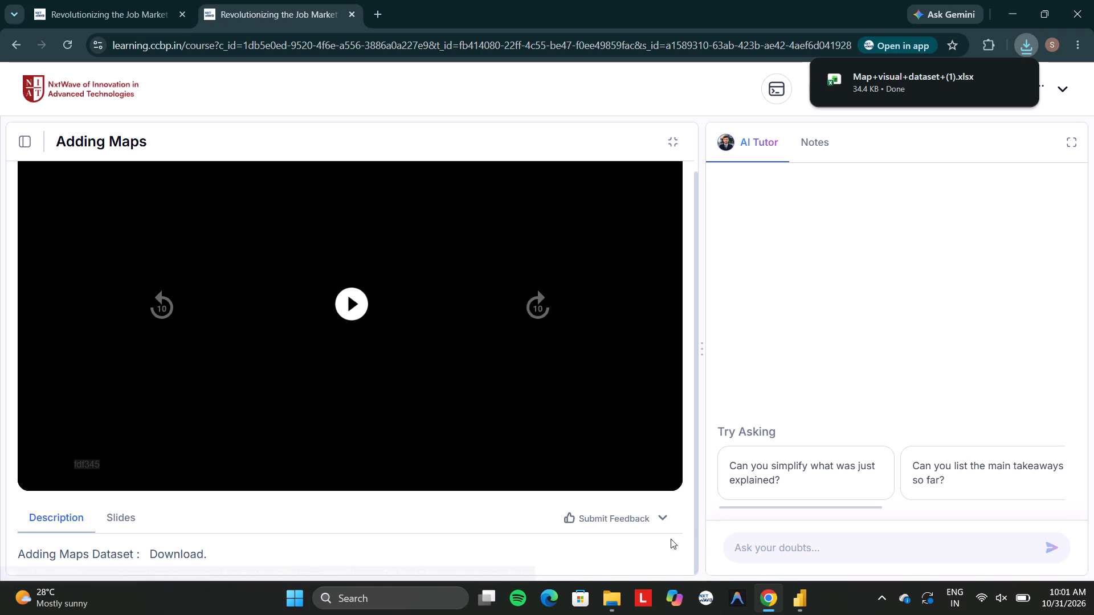
Switch to Power BI Desktop and load Sheet1 from the Excel workbook Map+visual+dataset+(1).xlsx in Downloads.
click(794, 593)
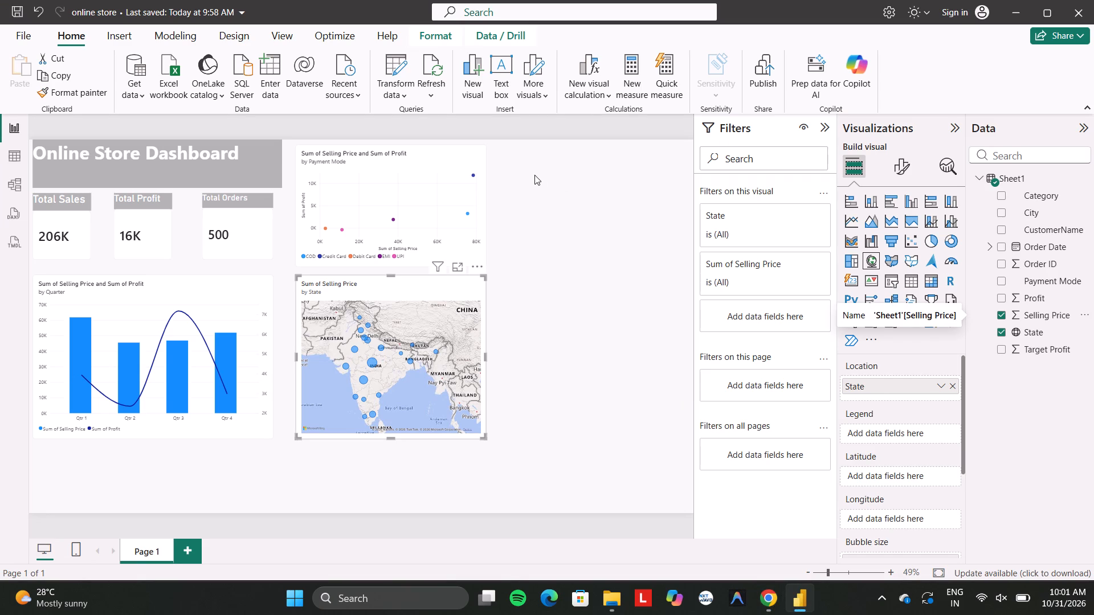
click(169, 75)
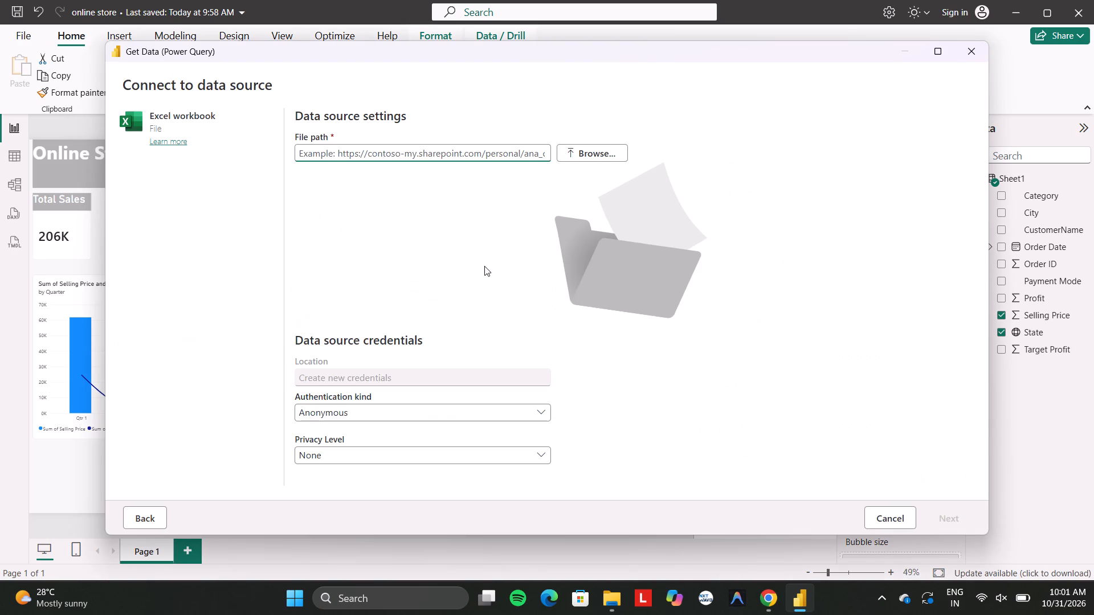
click(583, 149)
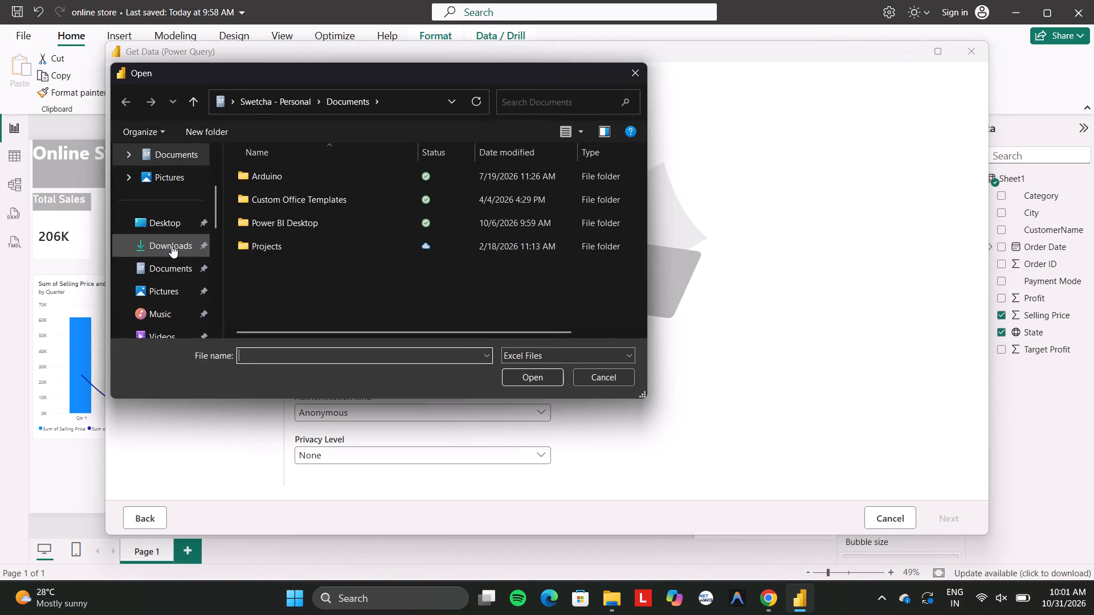
click(172, 245)
double_click(271, 191)
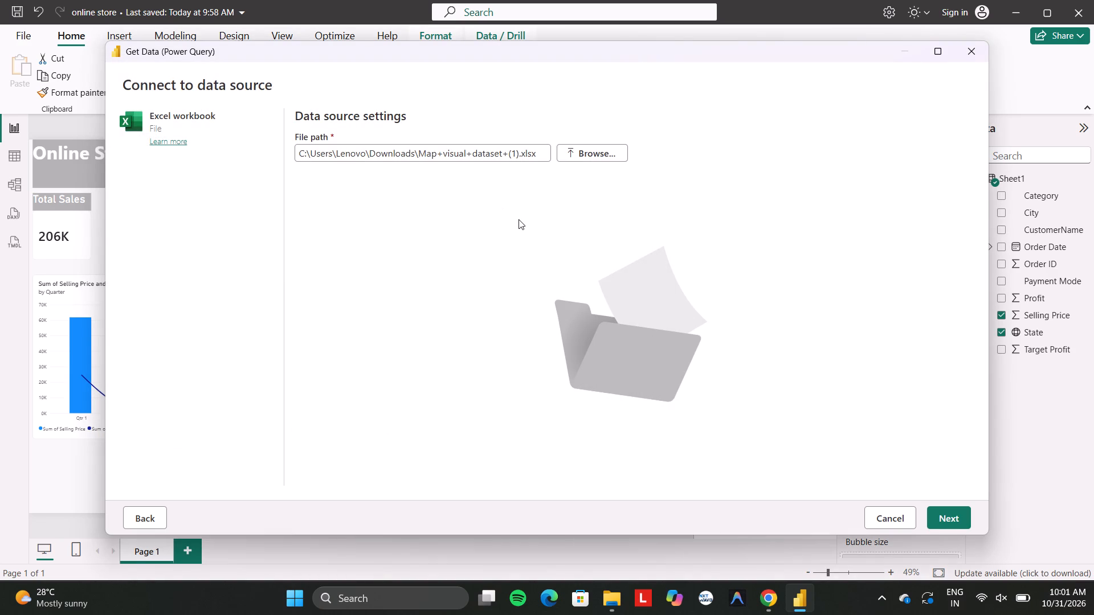
click(934, 513)
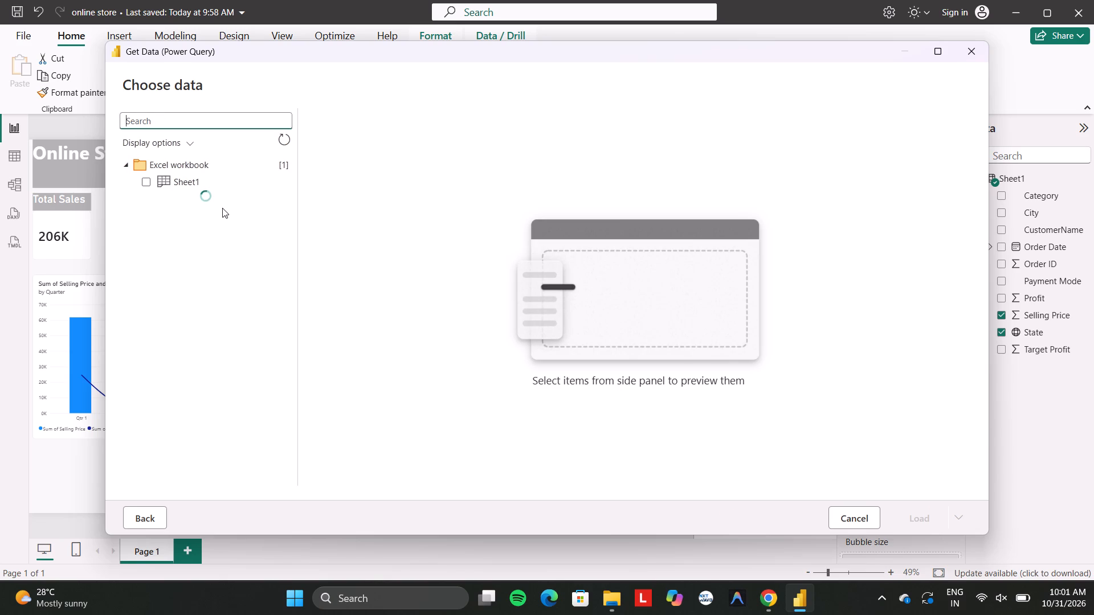
click(153, 180)
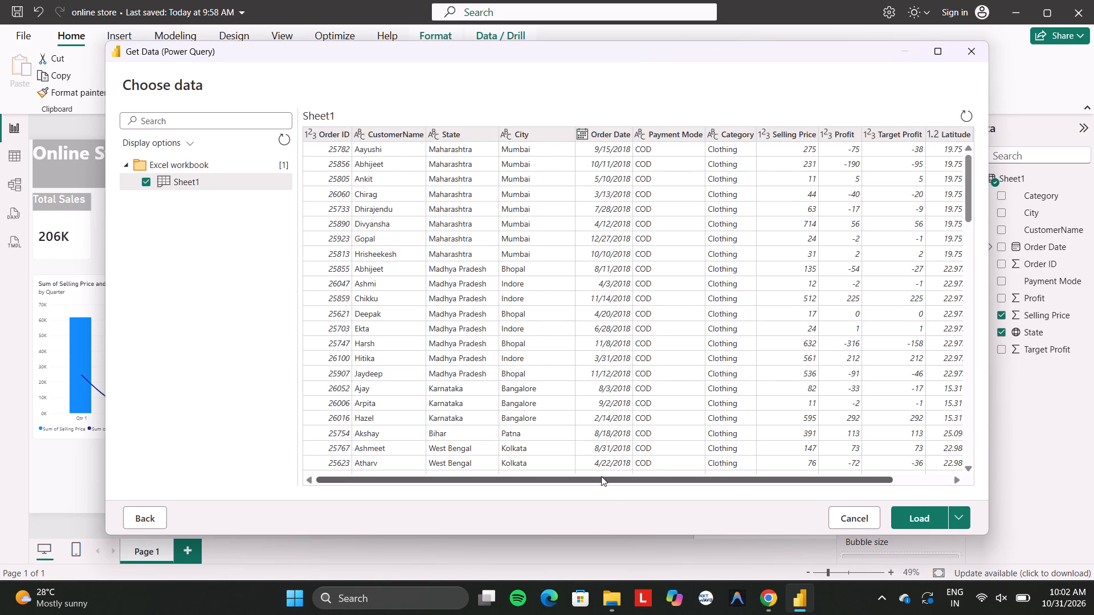
drag(601, 476, 884, 493)
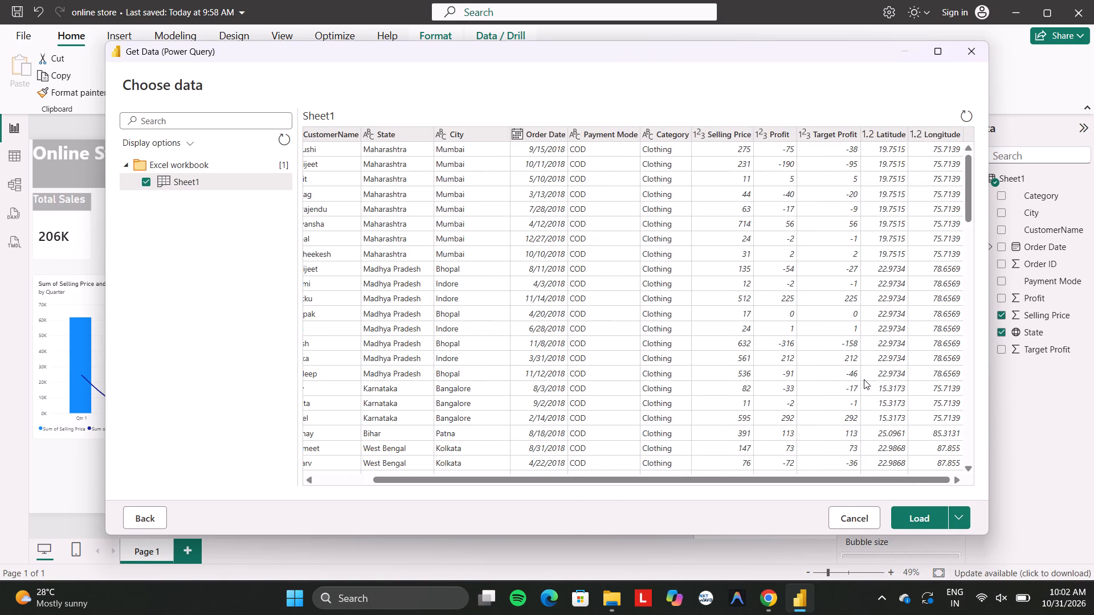
click(914, 520)
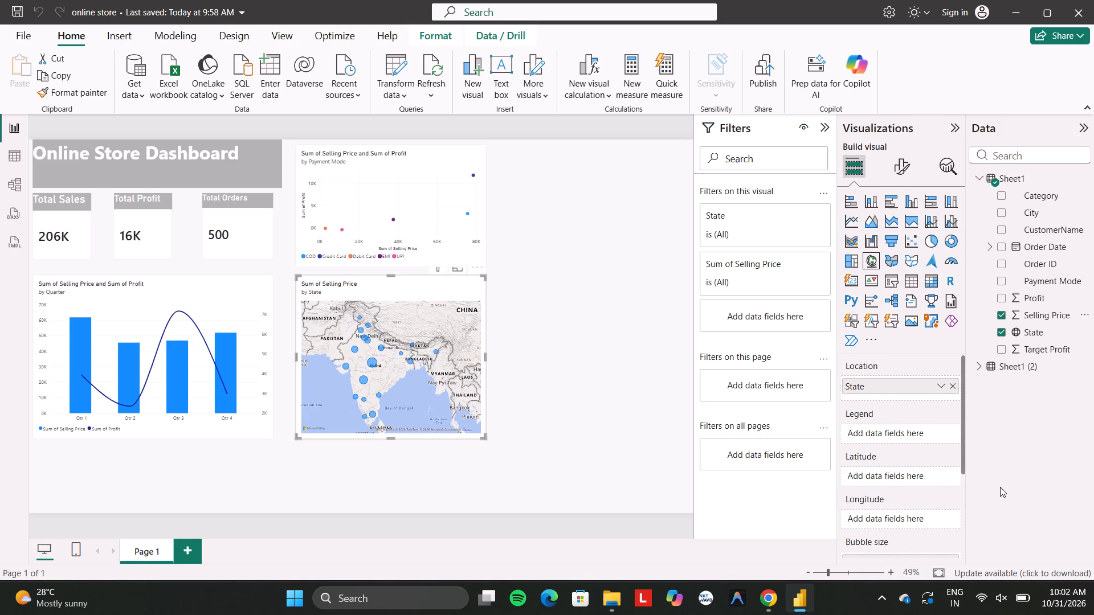
Expand the Sheet1 (2) table and assign its Latitude and Longitude fields to the map's latitude and longitude.
click(1005, 367)
click(982, 364)
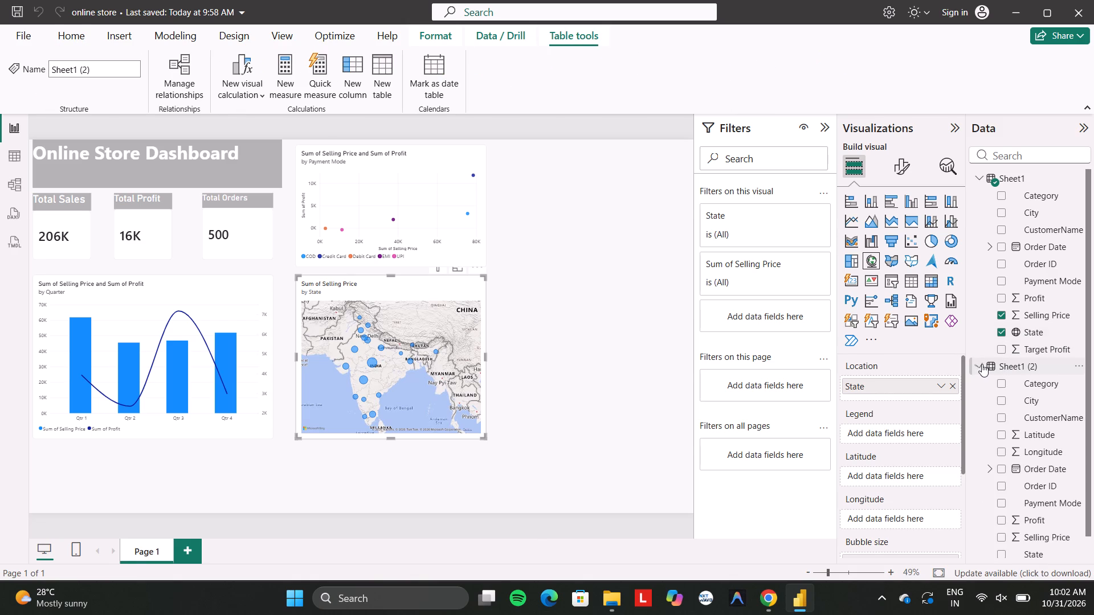
scroll(993, 433, down, 3)
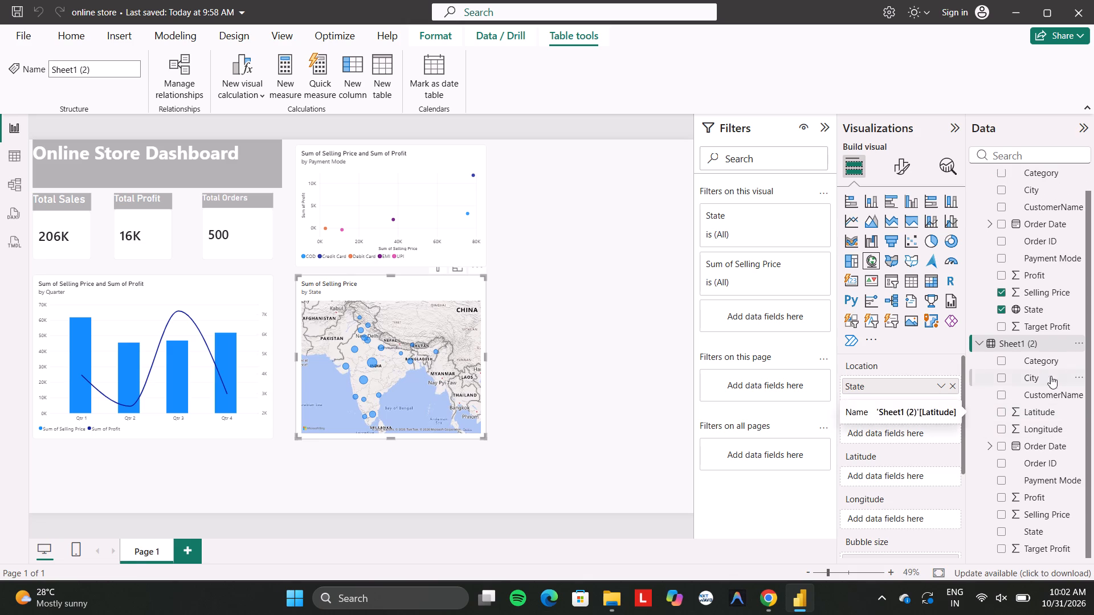
drag(1028, 411, 920, 473)
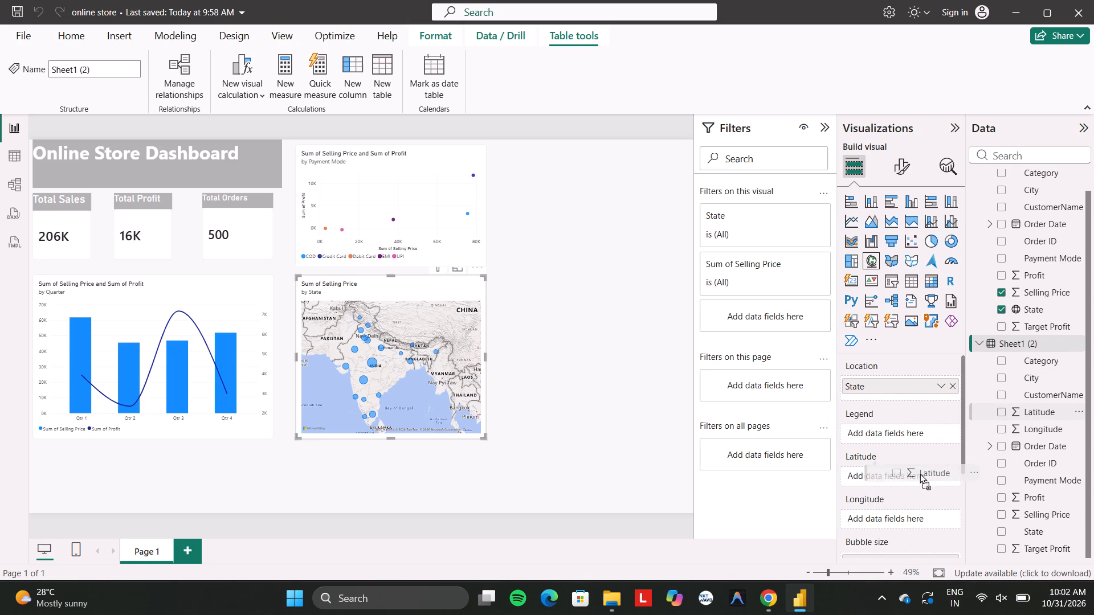
drag(920, 473, 902, 479)
drag(1034, 428, 940, 490)
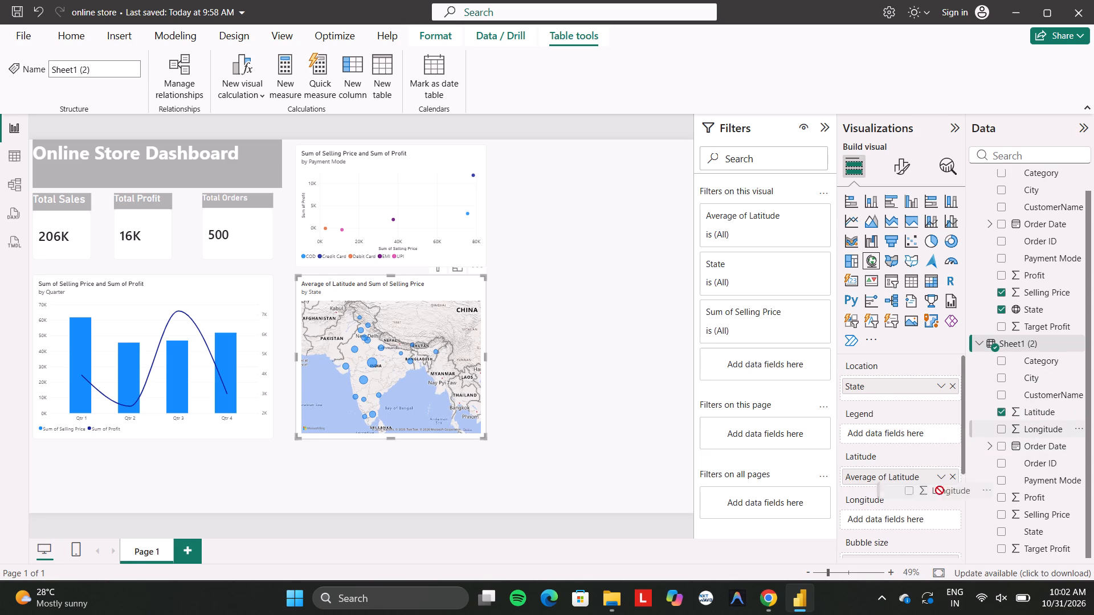
drag(940, 490, 912, 516)
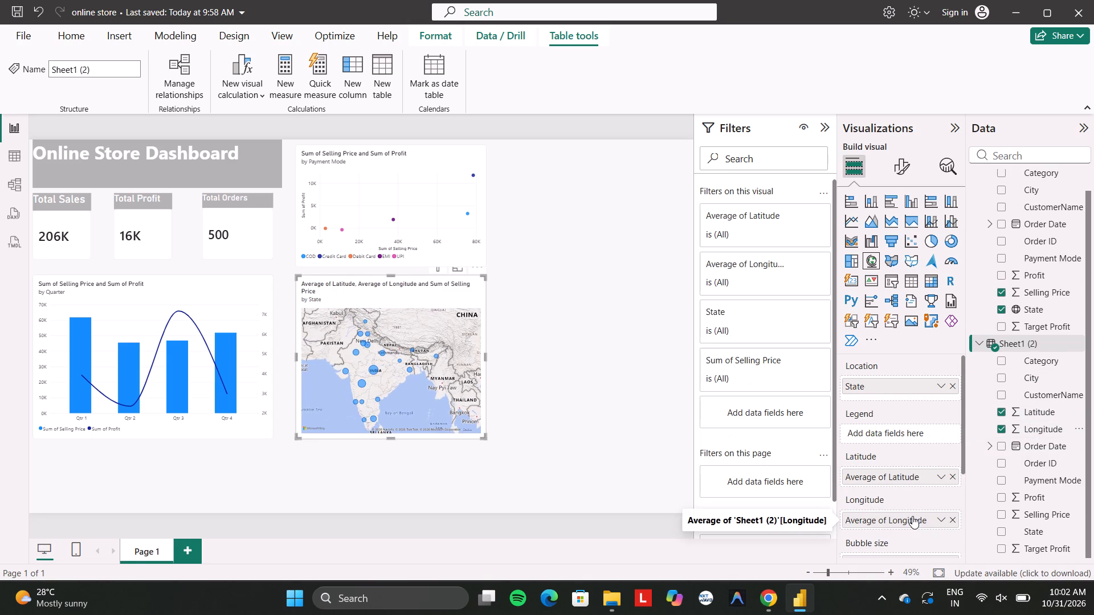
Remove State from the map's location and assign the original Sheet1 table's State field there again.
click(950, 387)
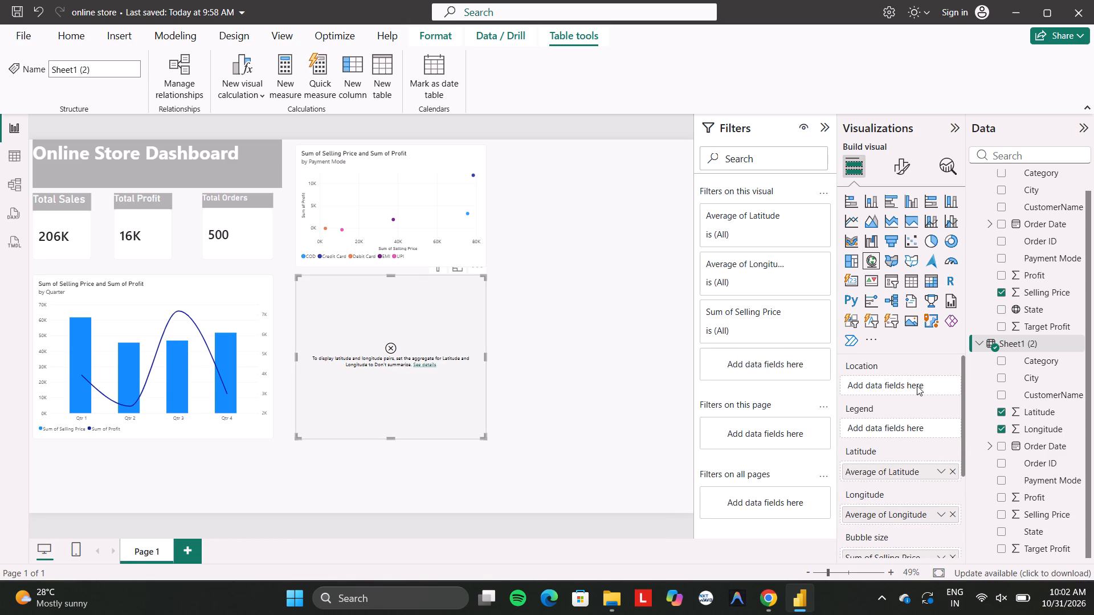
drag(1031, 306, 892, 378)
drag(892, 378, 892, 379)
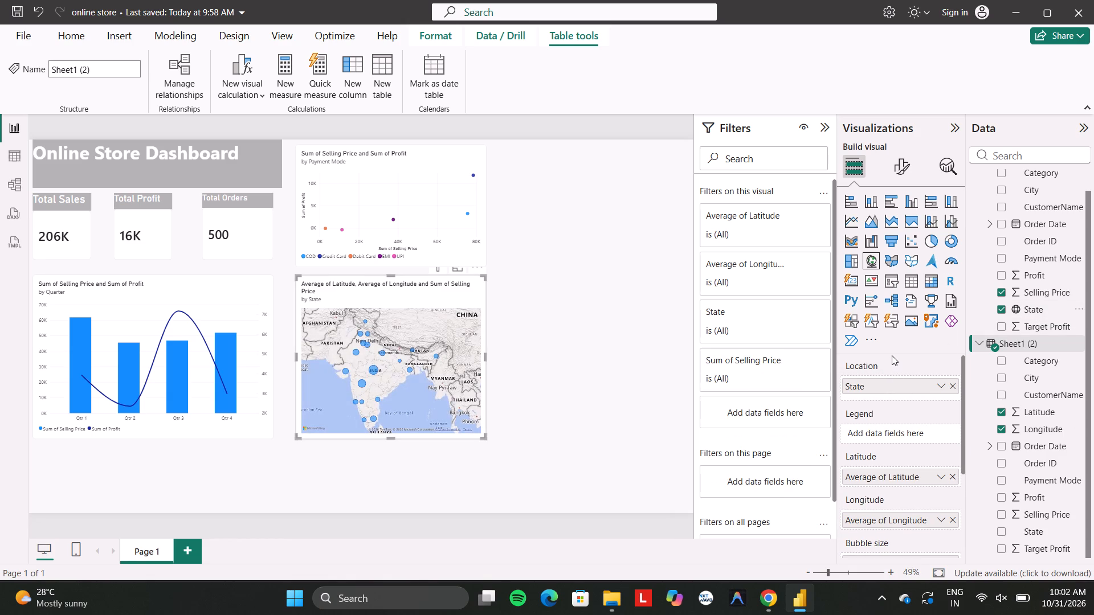
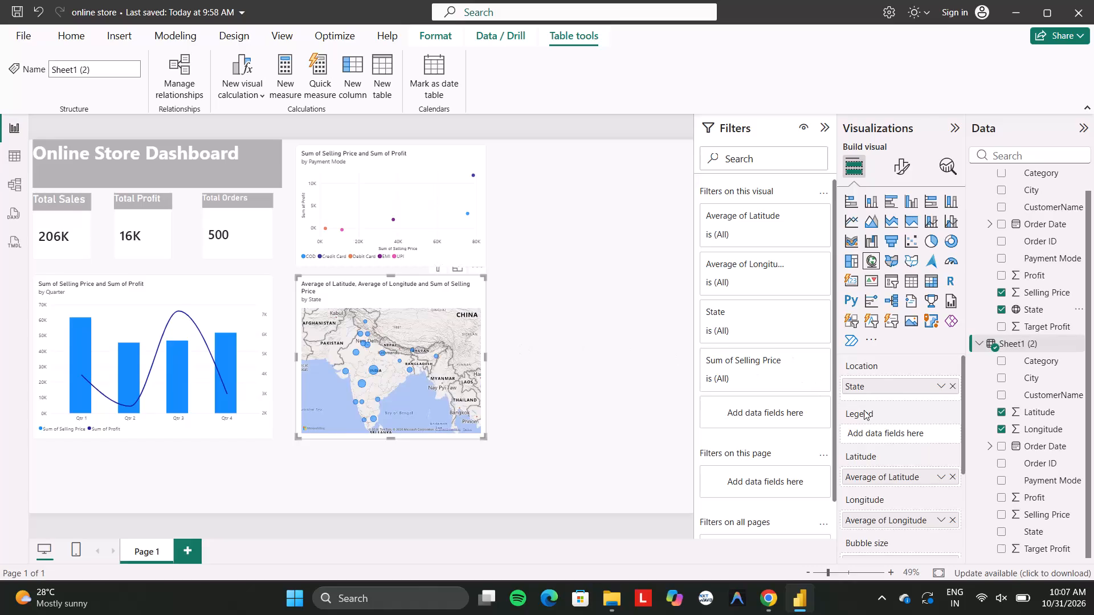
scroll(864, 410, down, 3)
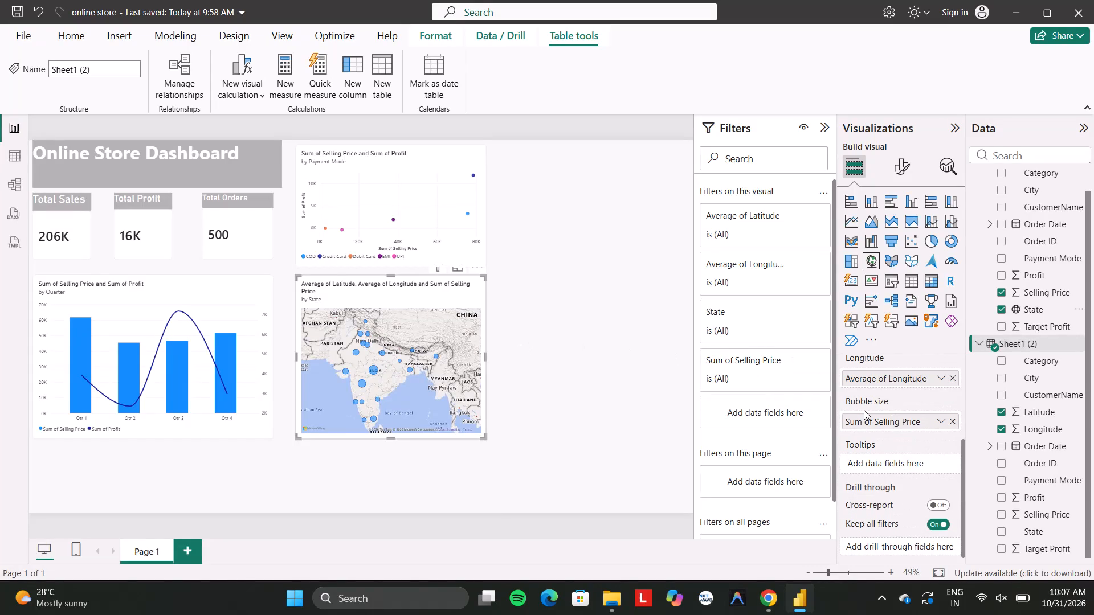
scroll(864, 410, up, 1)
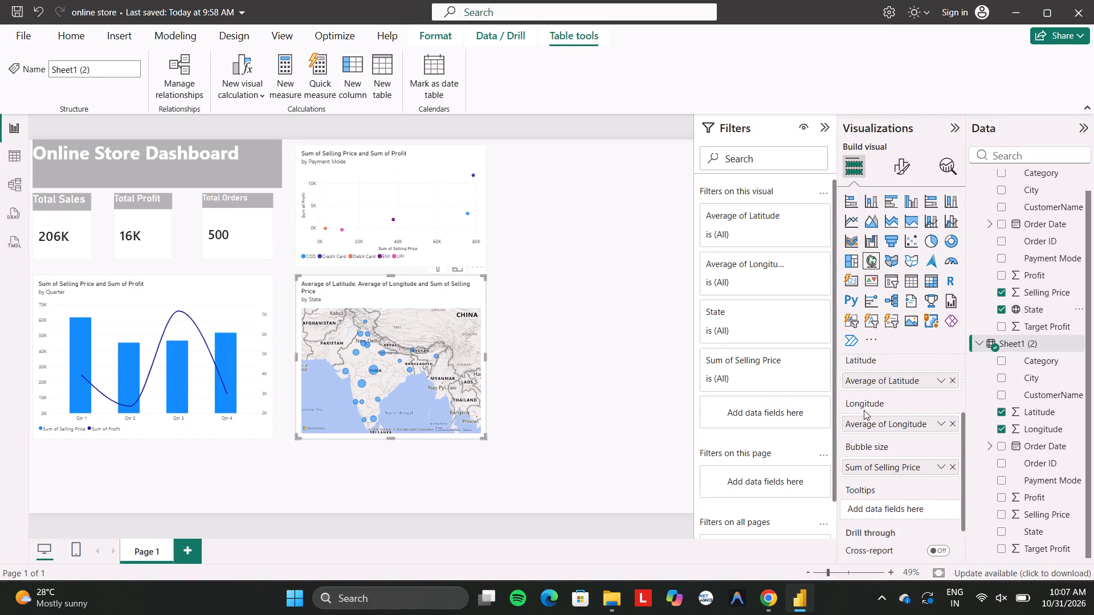
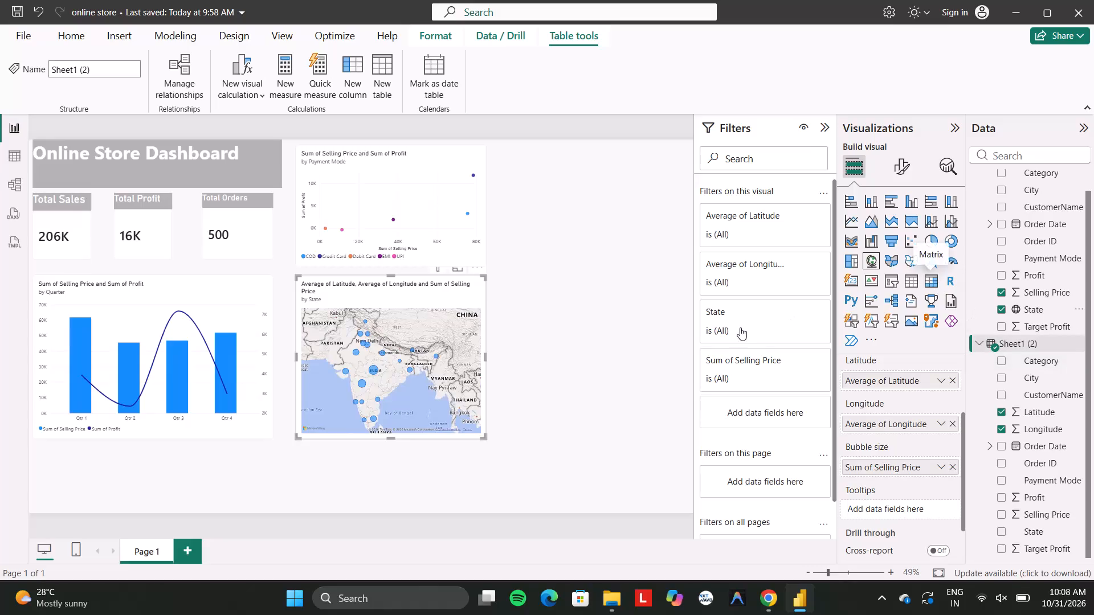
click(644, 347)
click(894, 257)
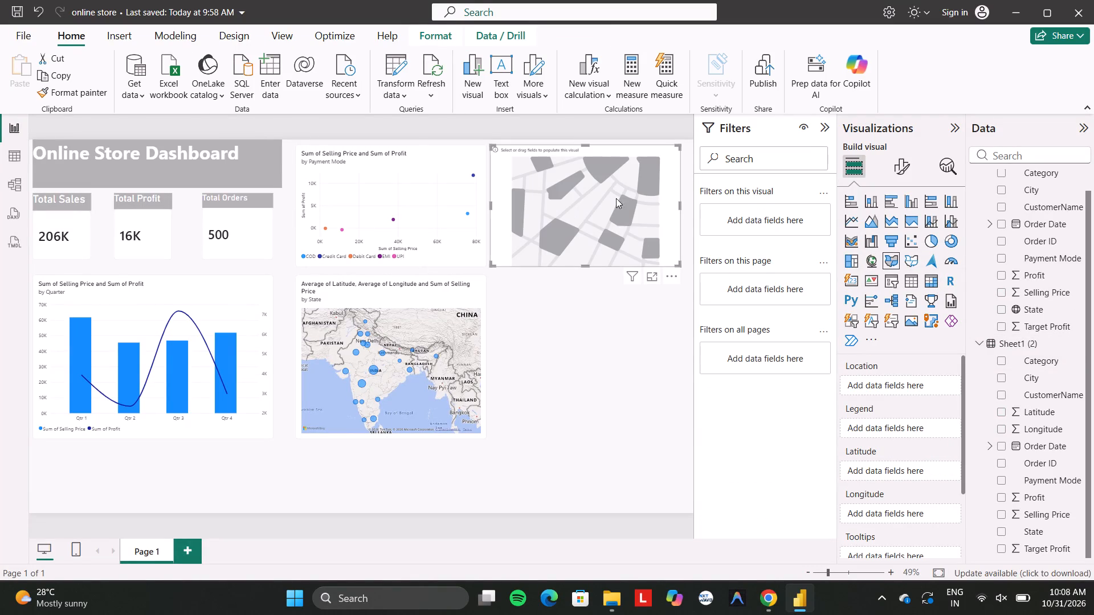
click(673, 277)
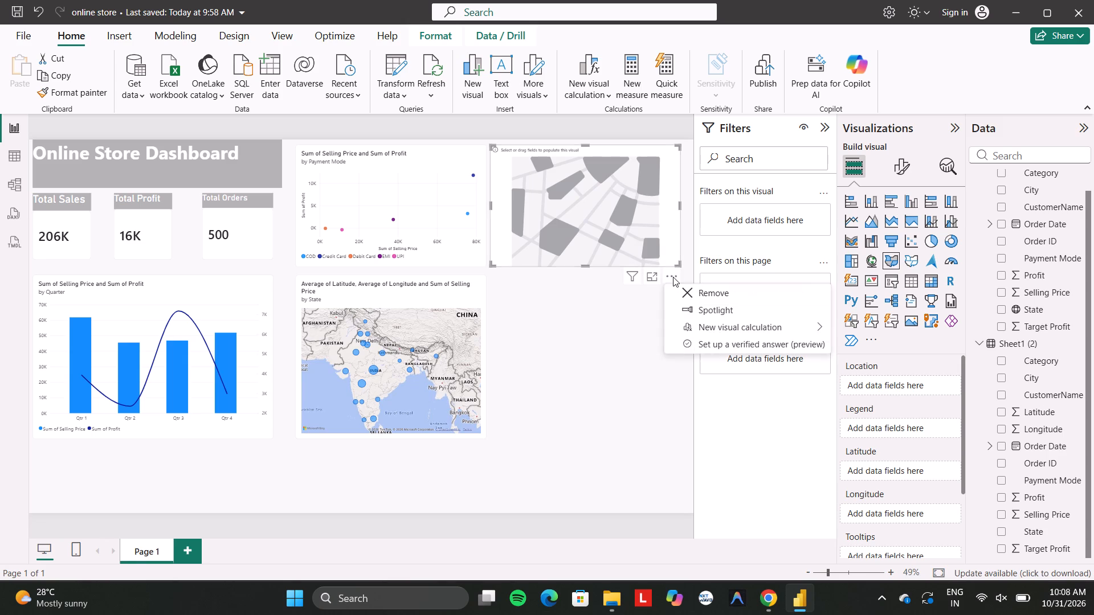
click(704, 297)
Convert the existing state map of selling price, latitude and longitude into a Filled map.
click(399, 364)
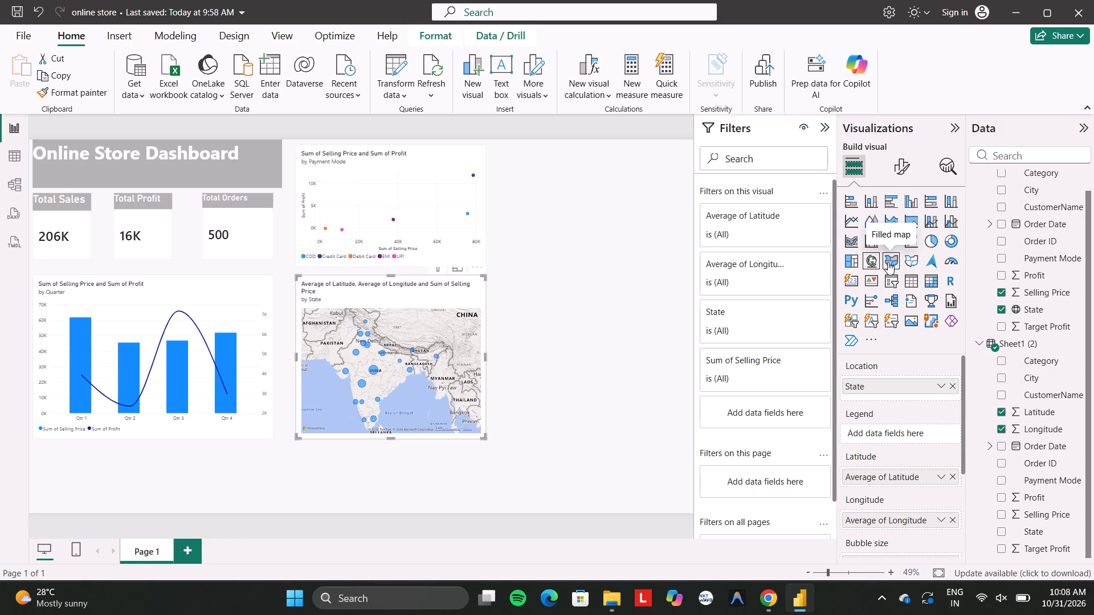
click(888, 263)
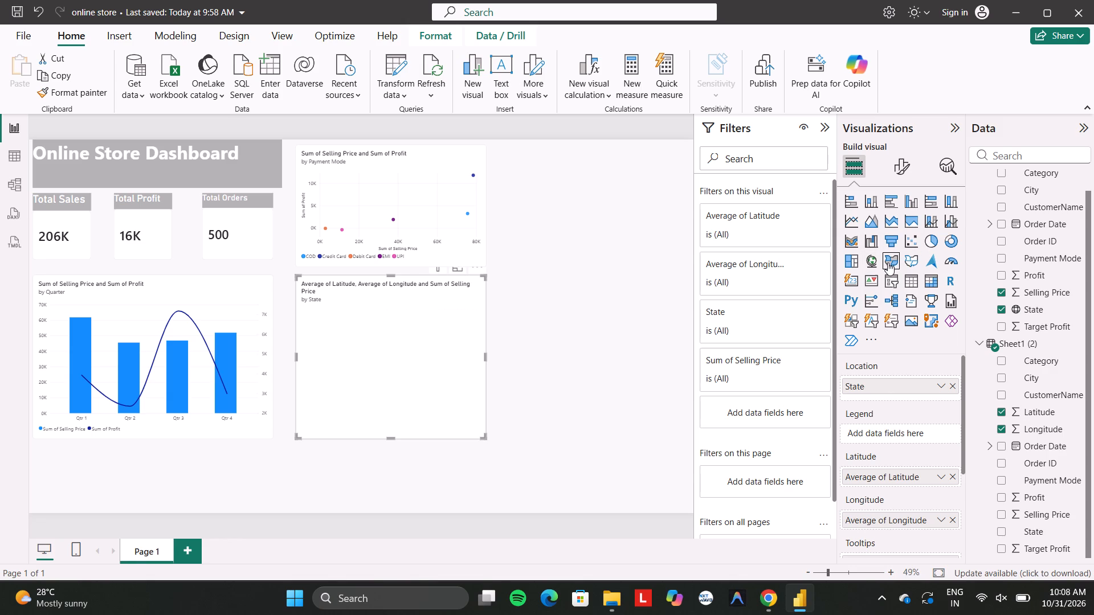
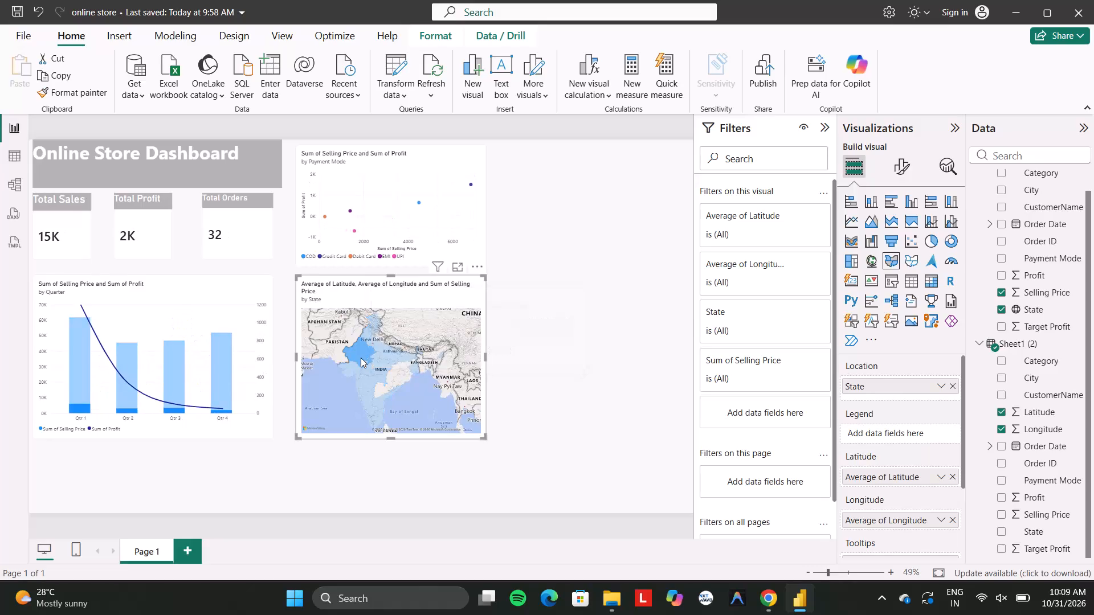
Clear the selection of the highlighted northwestern Indian state on the filled map to remove its cross-filtering from the dashboard visuals.
click(361, 358)
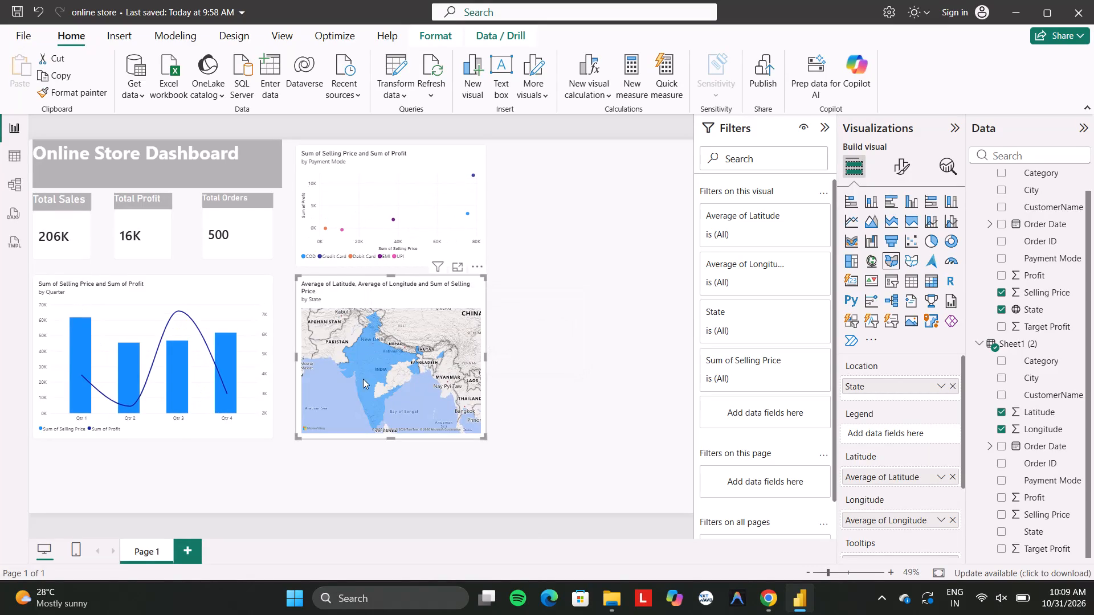
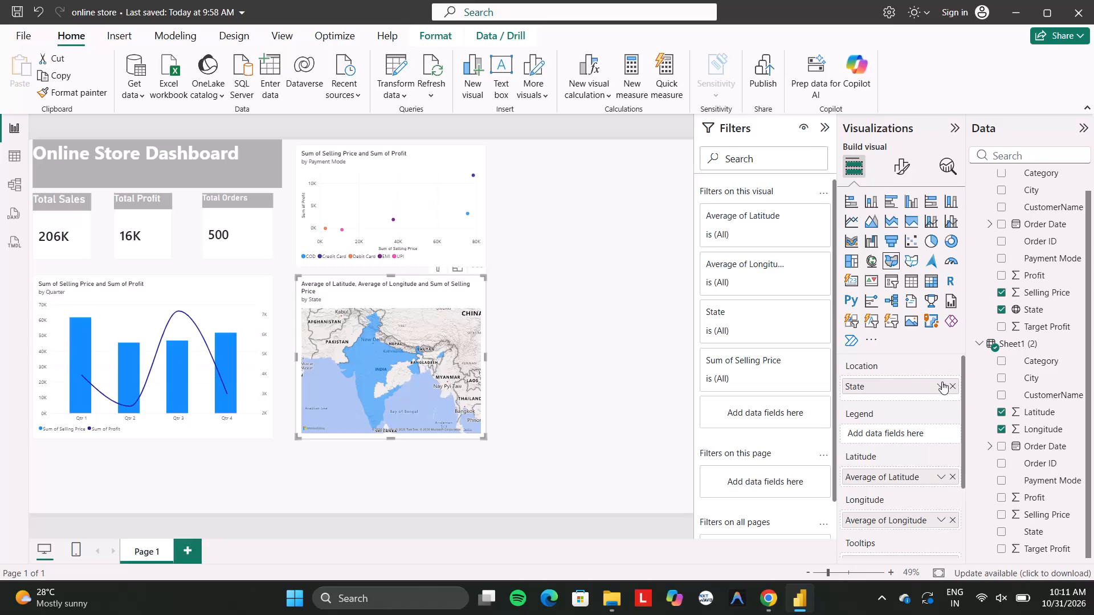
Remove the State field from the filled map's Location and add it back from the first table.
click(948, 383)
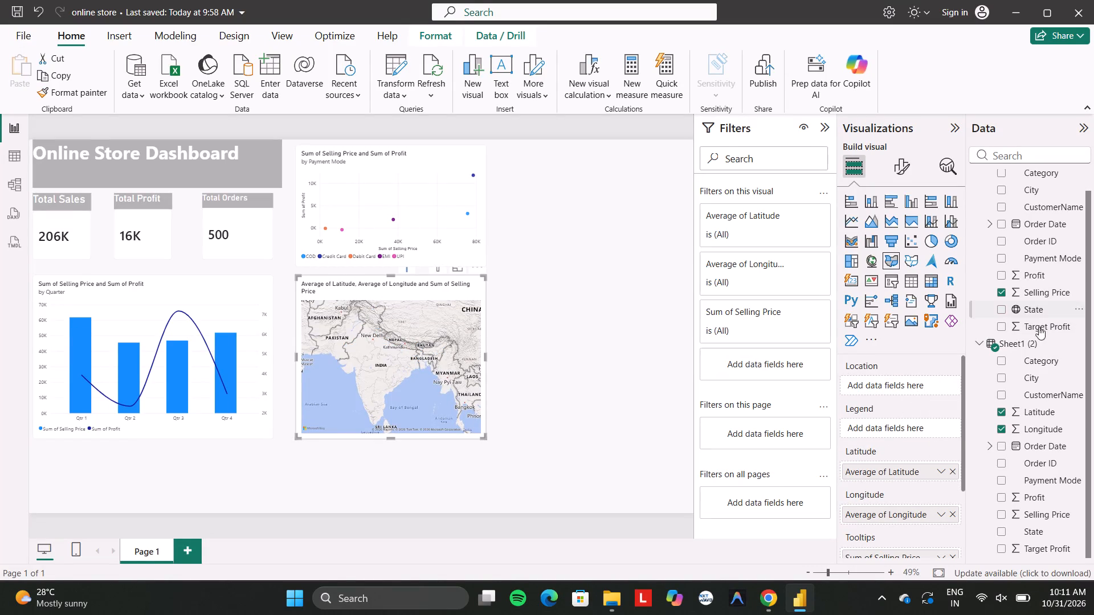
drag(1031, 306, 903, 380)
Convert the filled map of selling price by state to the bubble-style Map visual.
click(871, 260)
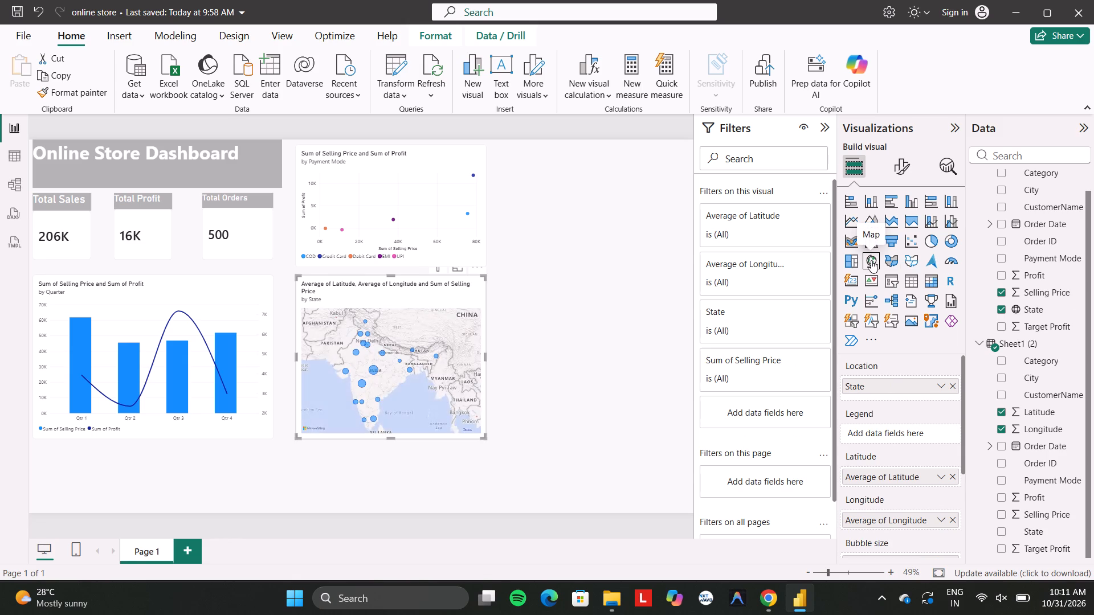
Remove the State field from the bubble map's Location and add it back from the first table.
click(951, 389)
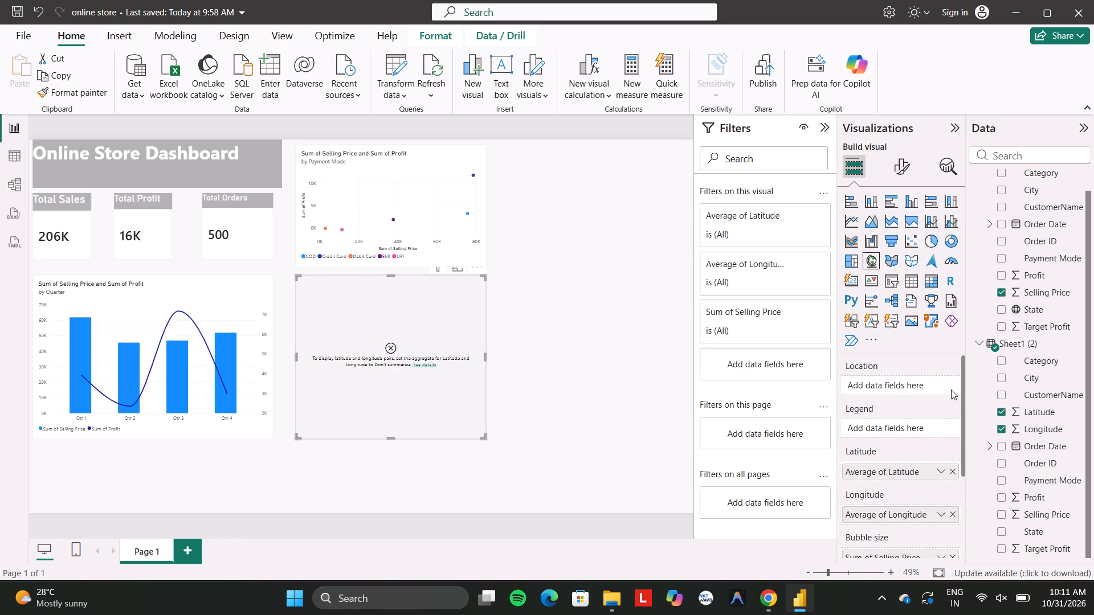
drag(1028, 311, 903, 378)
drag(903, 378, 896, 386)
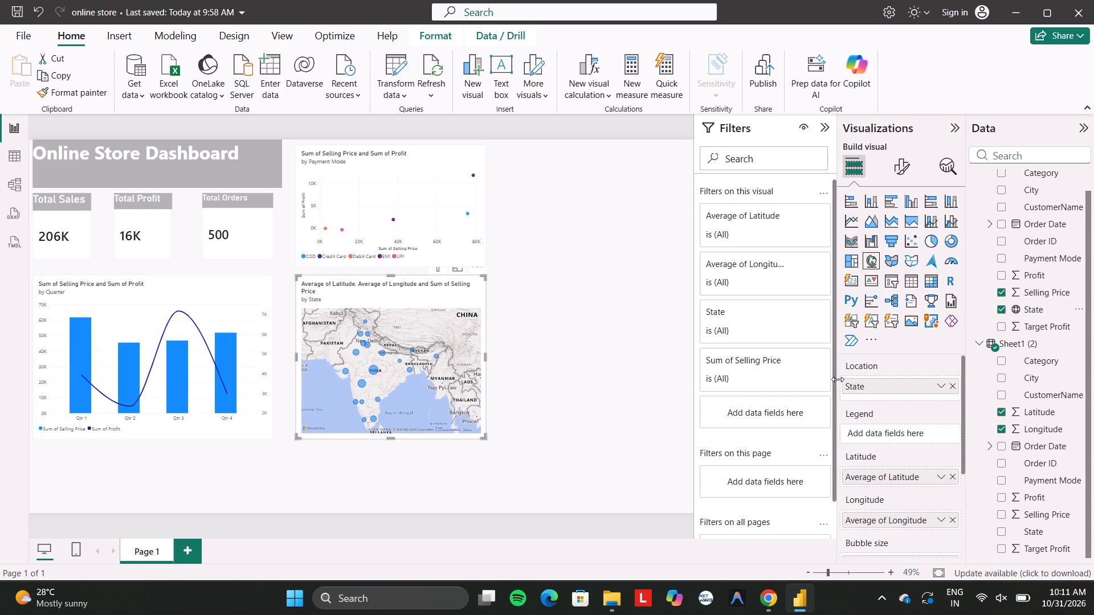
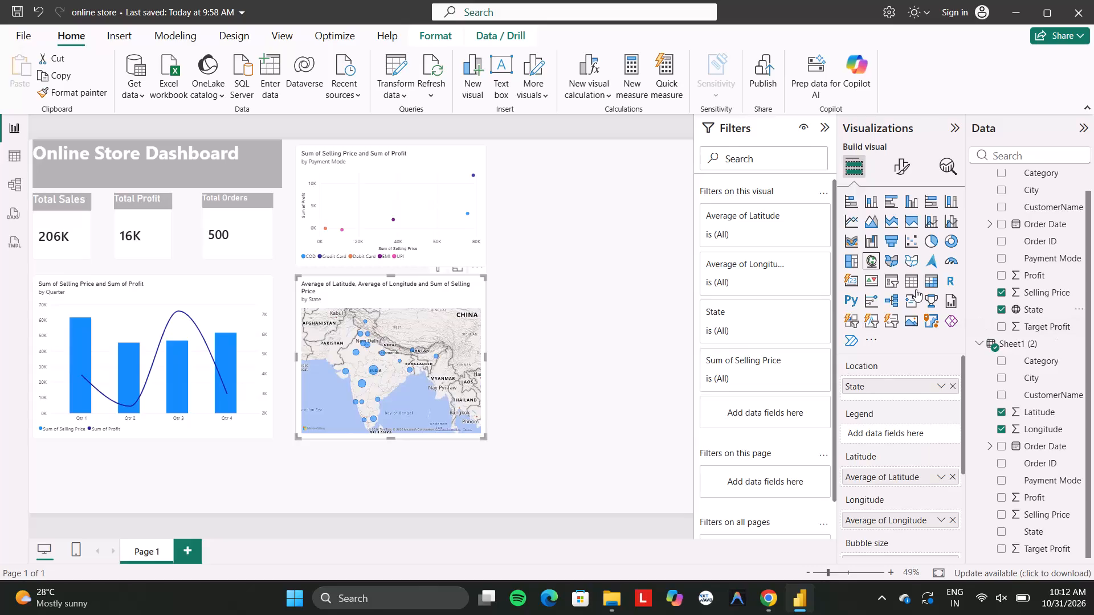
Convert the bubble map of selling price by state back to the Filled map visual.
click(898, 266)
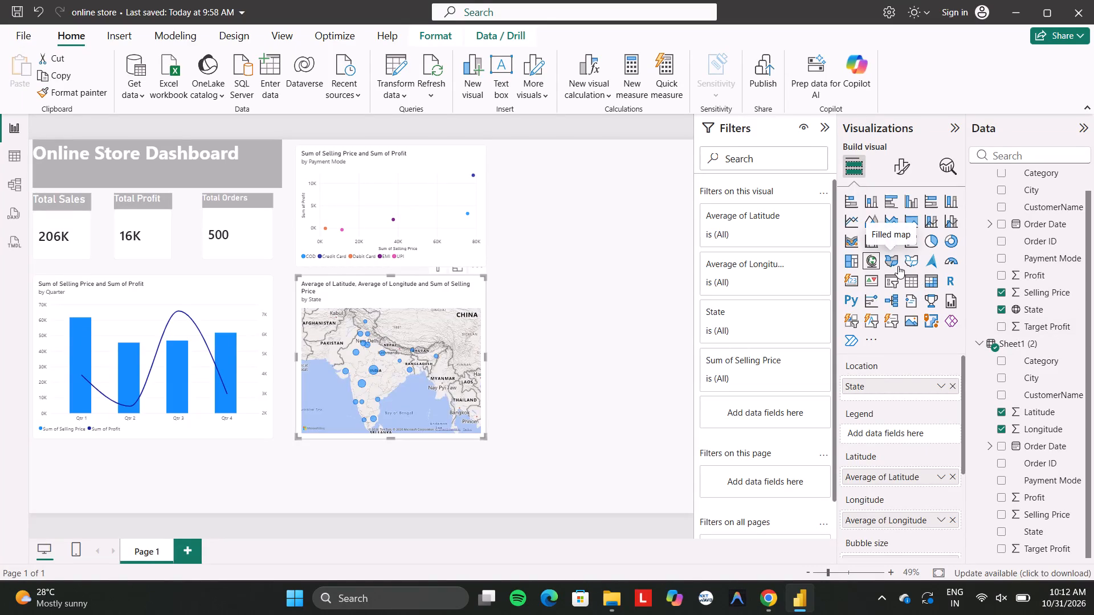
scroll(838, 291, left, 2)
click(838, 291)
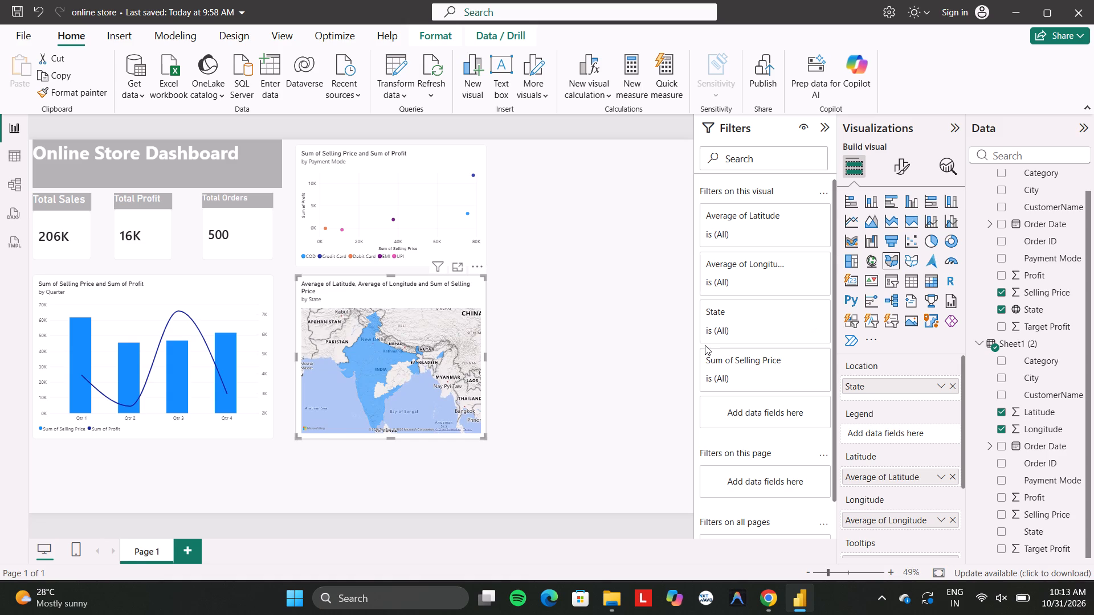
Open the filled map's formatting options and expand its map settings.
click(891, 165)
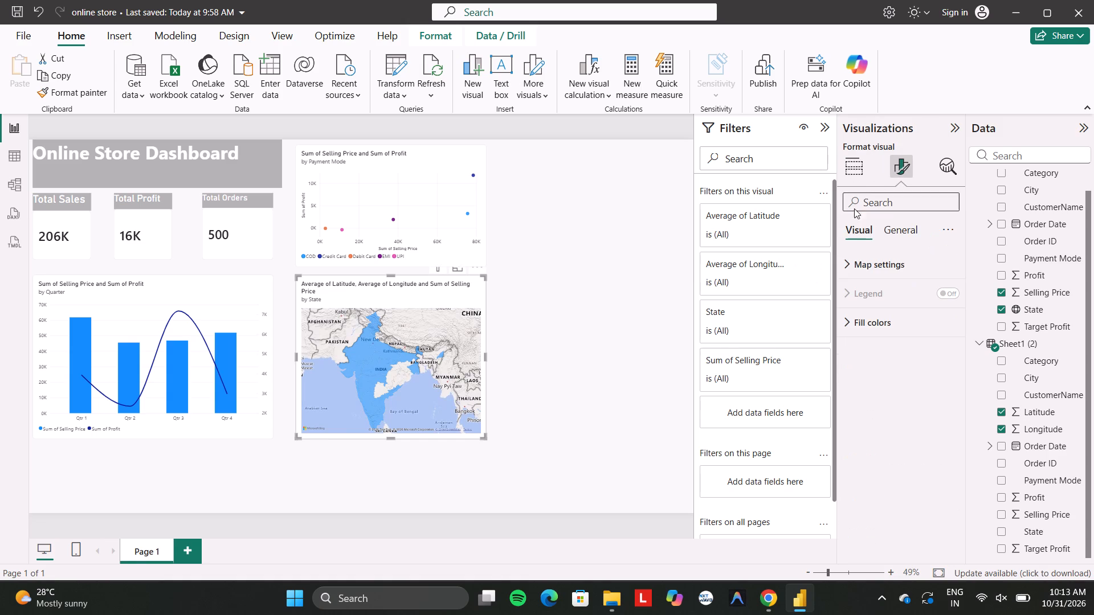
click(855, 265)
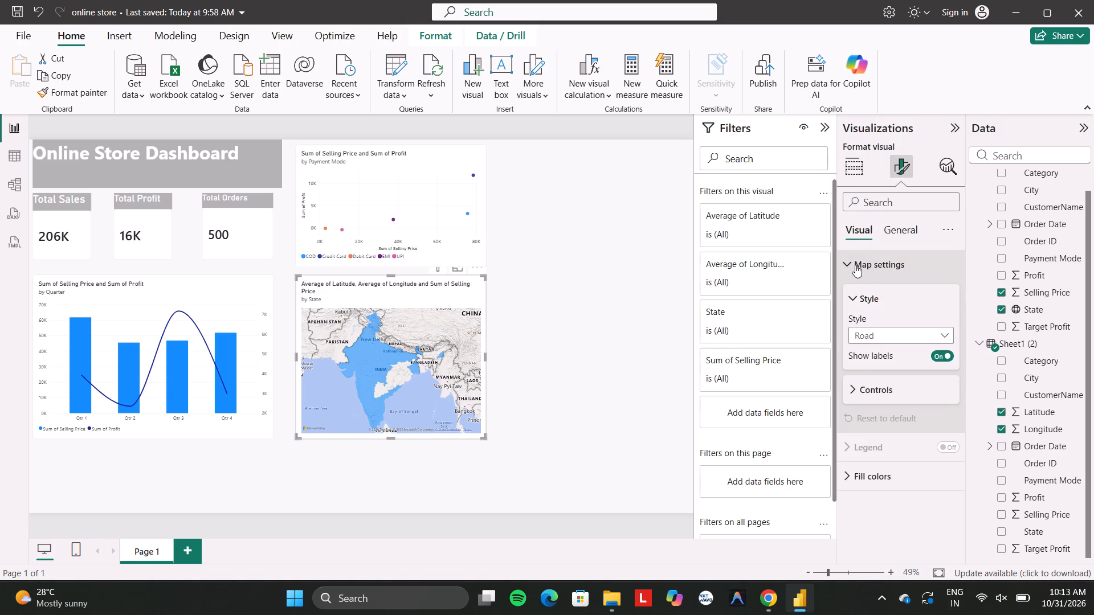
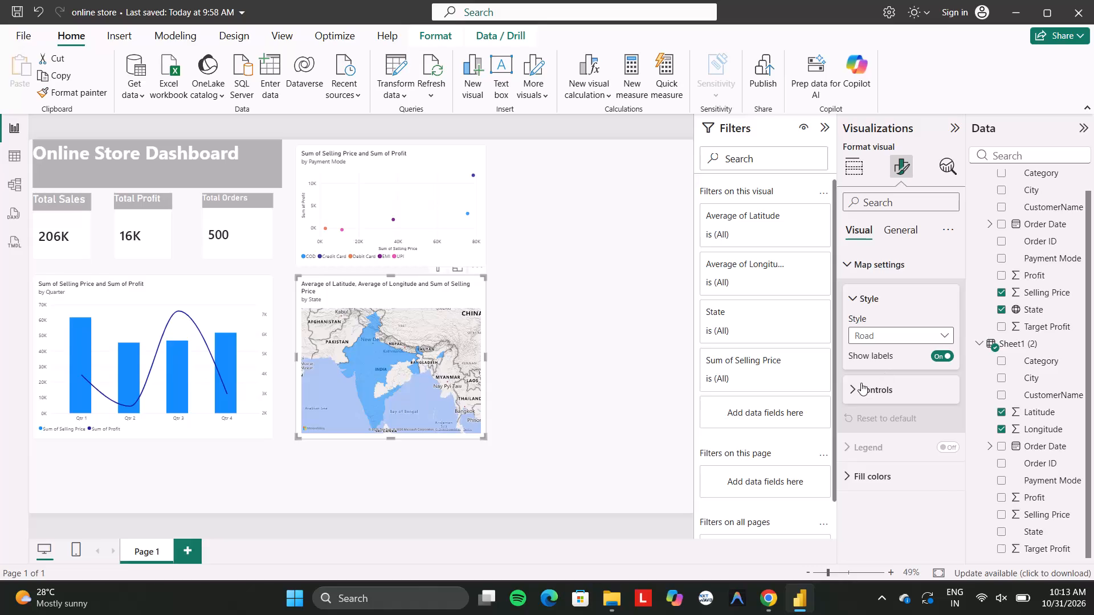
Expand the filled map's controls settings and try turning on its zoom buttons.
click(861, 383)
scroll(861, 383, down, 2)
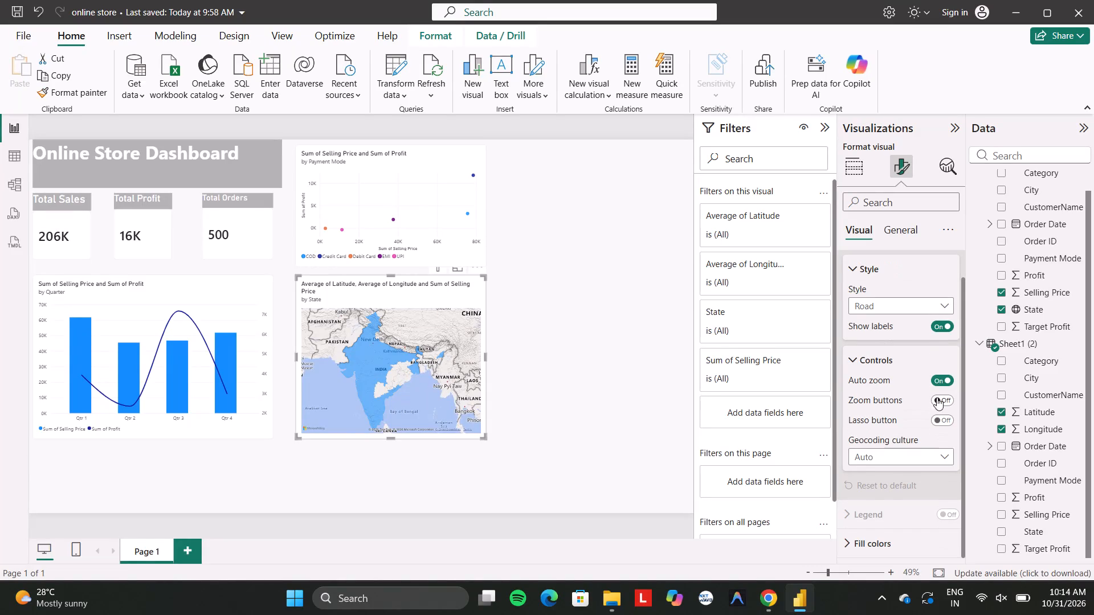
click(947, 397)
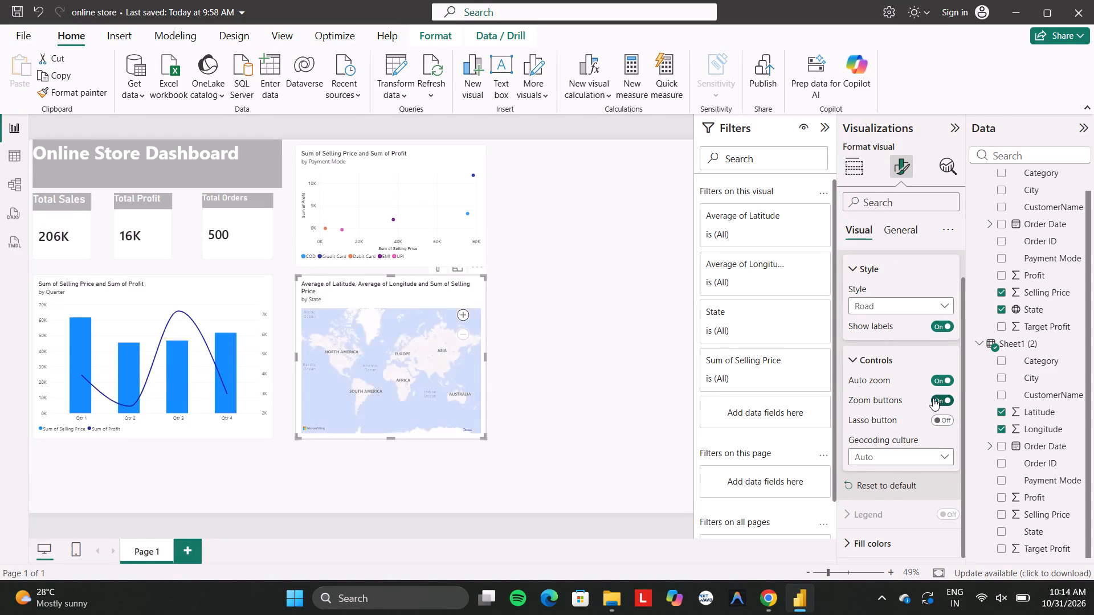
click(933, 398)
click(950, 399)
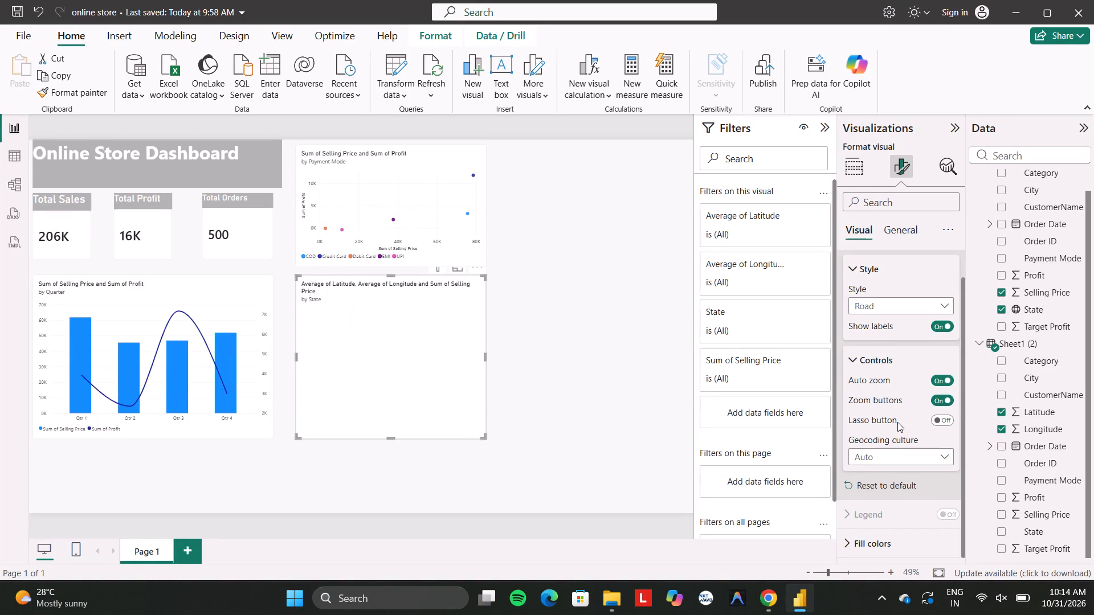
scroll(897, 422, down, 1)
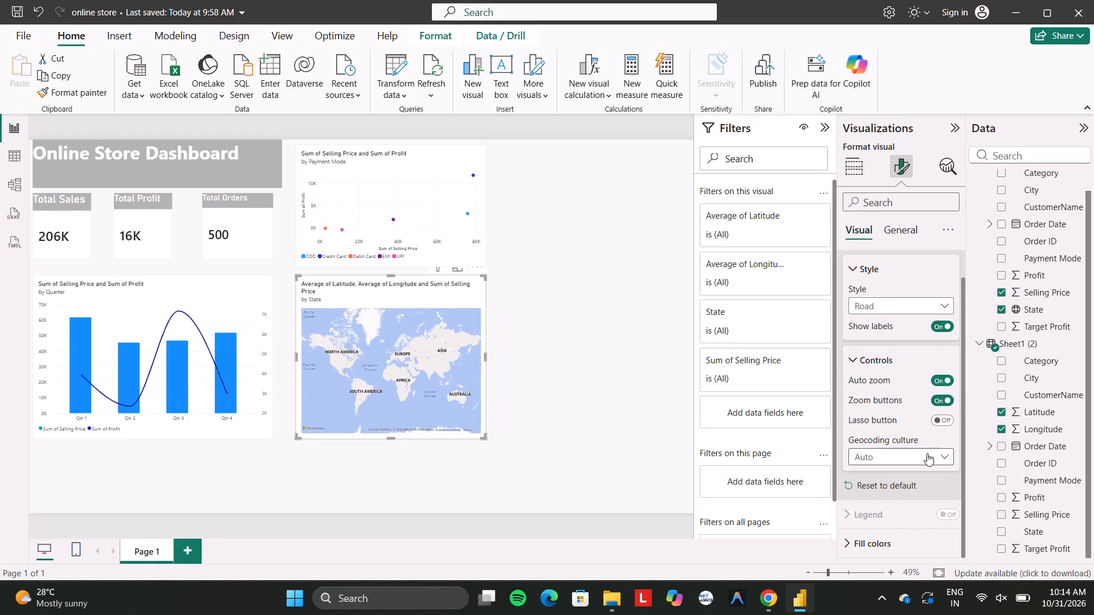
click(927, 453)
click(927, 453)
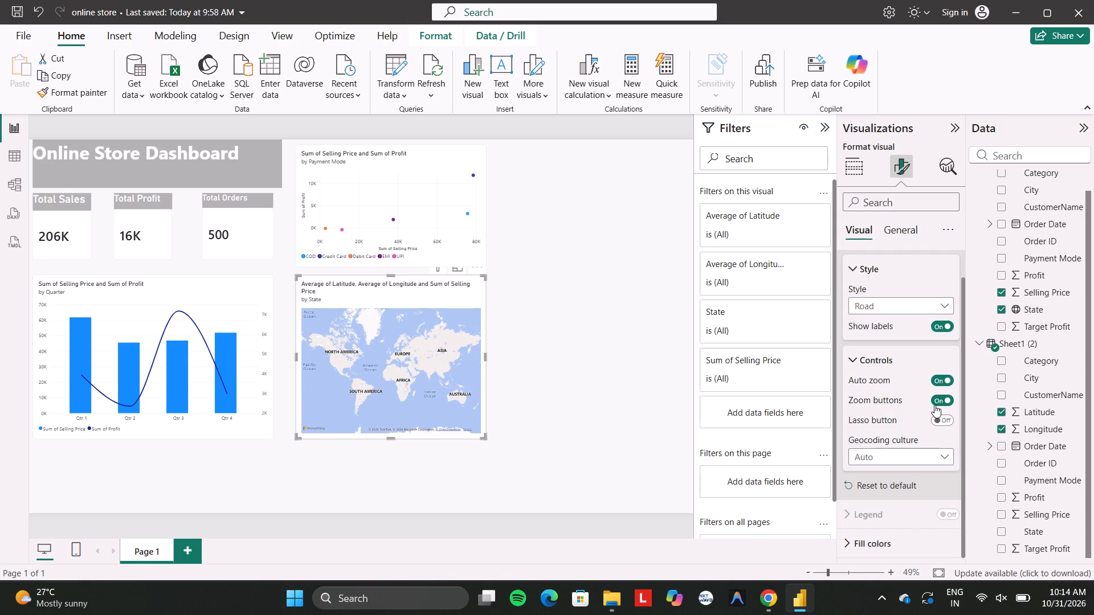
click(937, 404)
Set the default fill color of the filled map's states to the orange theme color.
scroll(937, 404, down, 2)
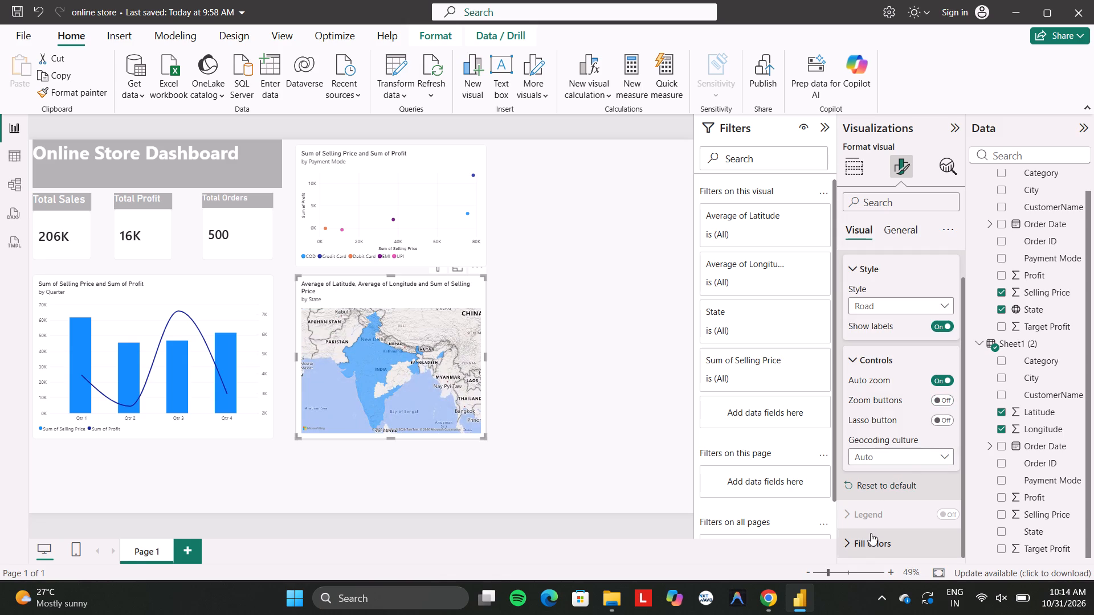
click(870, 534)
scroll(870, 534, down, 4)
click(877, 498)
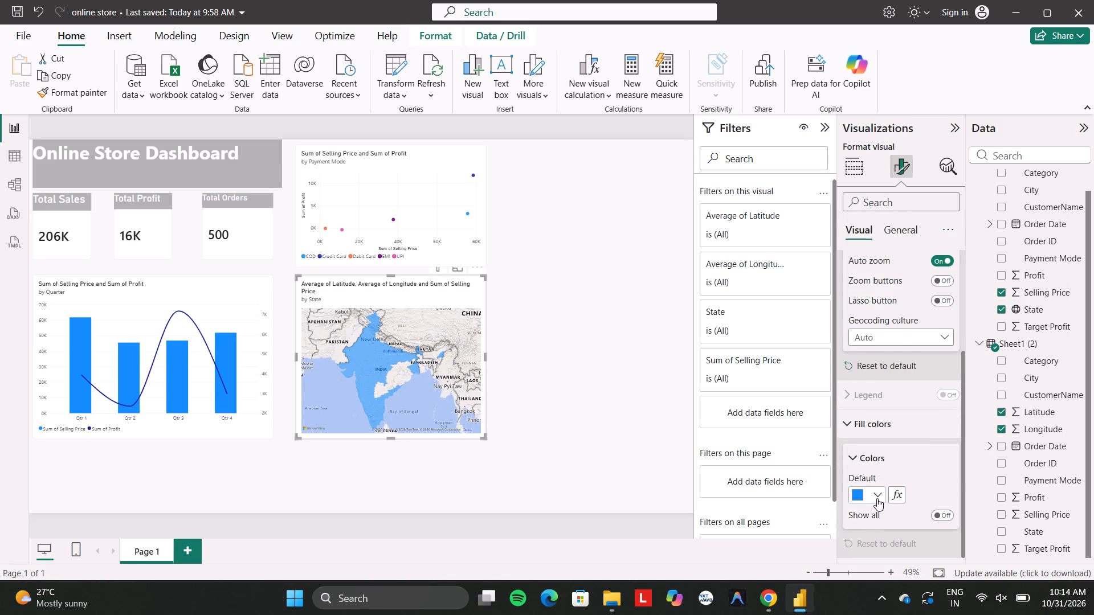
click(941, 403)
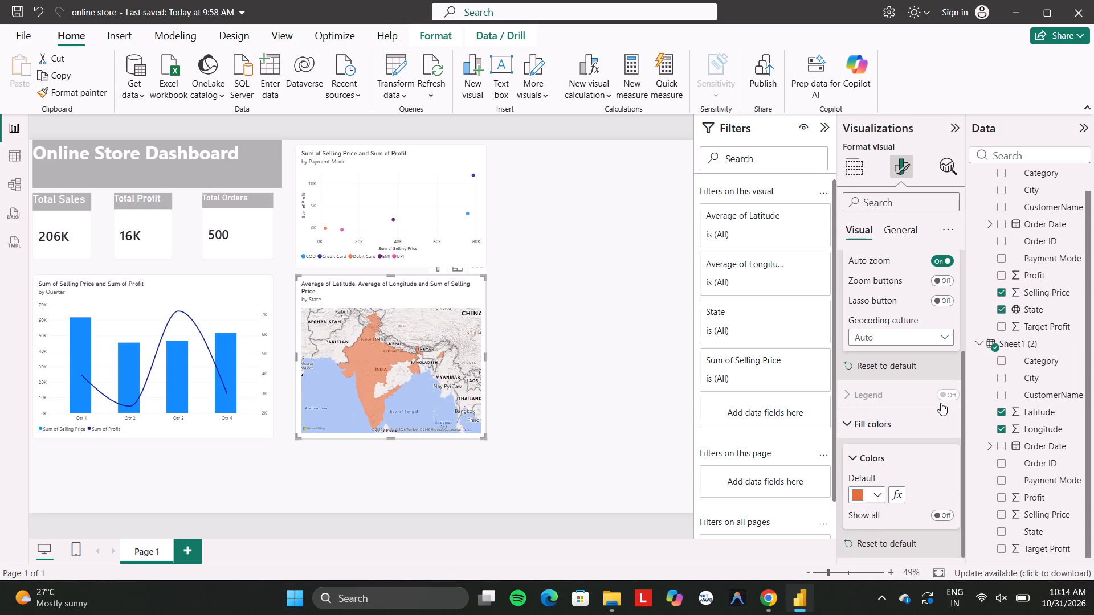
Enable Show all for the individual state fill colors and set Karnataka to a light shade of pink.
right_click(944, 515)
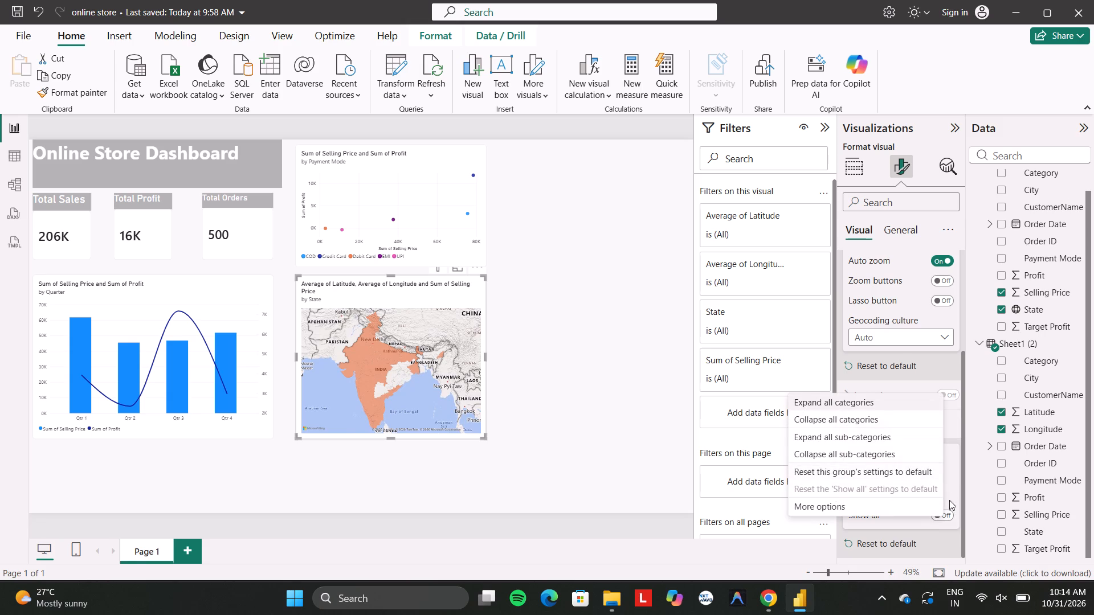
click(949, 516)
scroll(909, 470, down, 1)
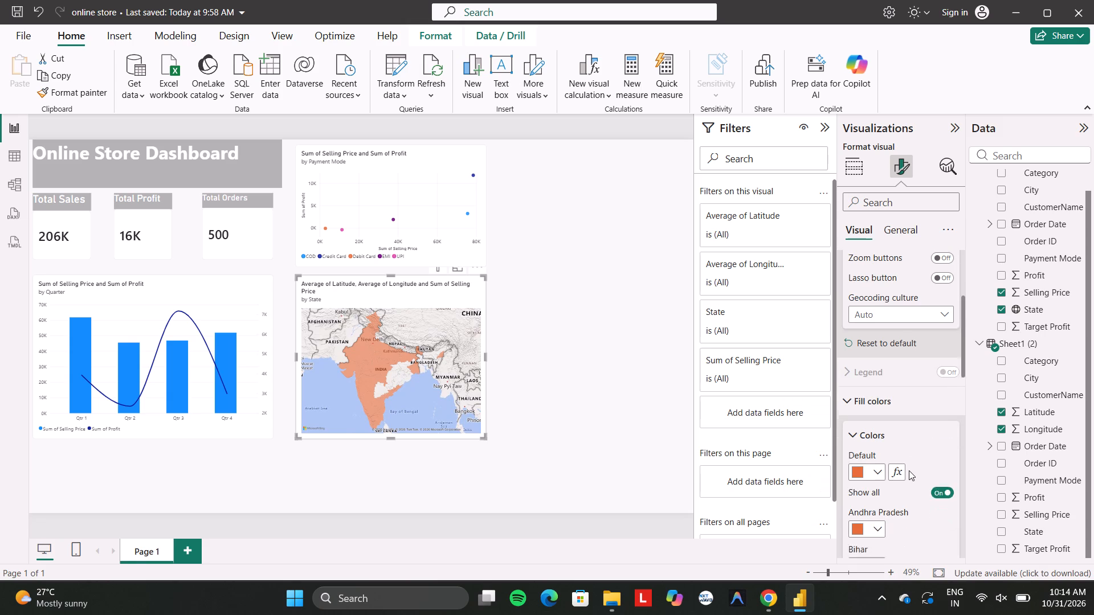
scroll(909, 470, down, 3)
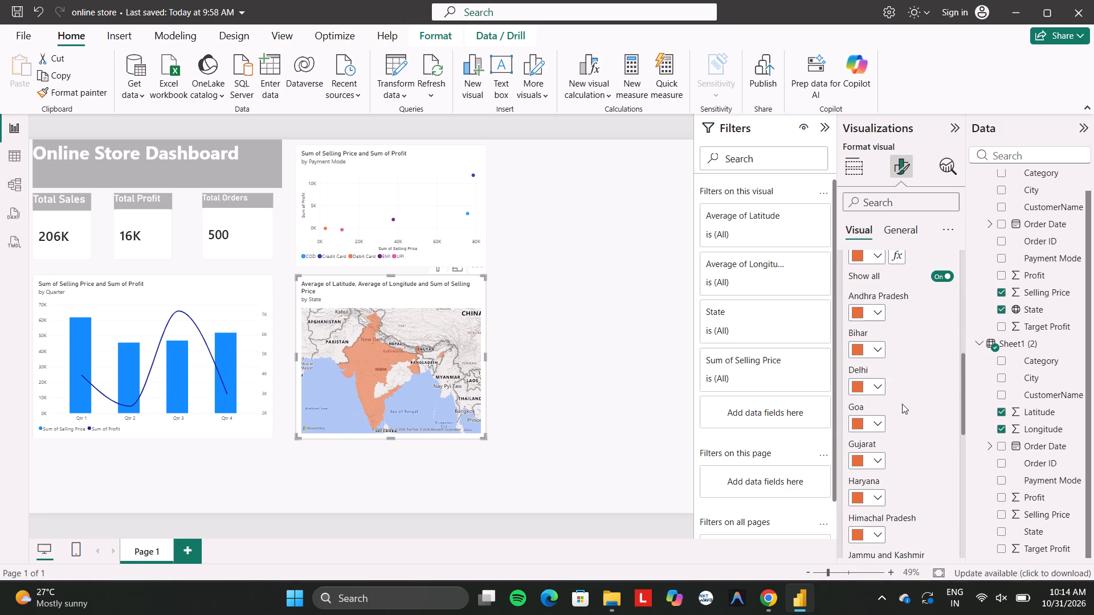
scroll(902, 404, down, 2)
click(883, 460)
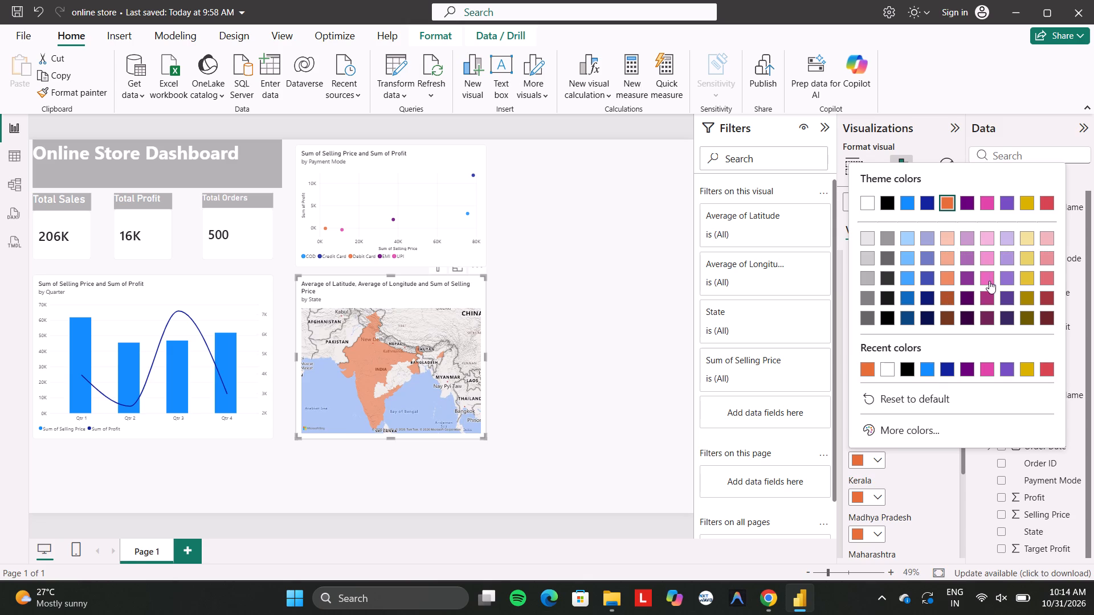
click(986, 278)
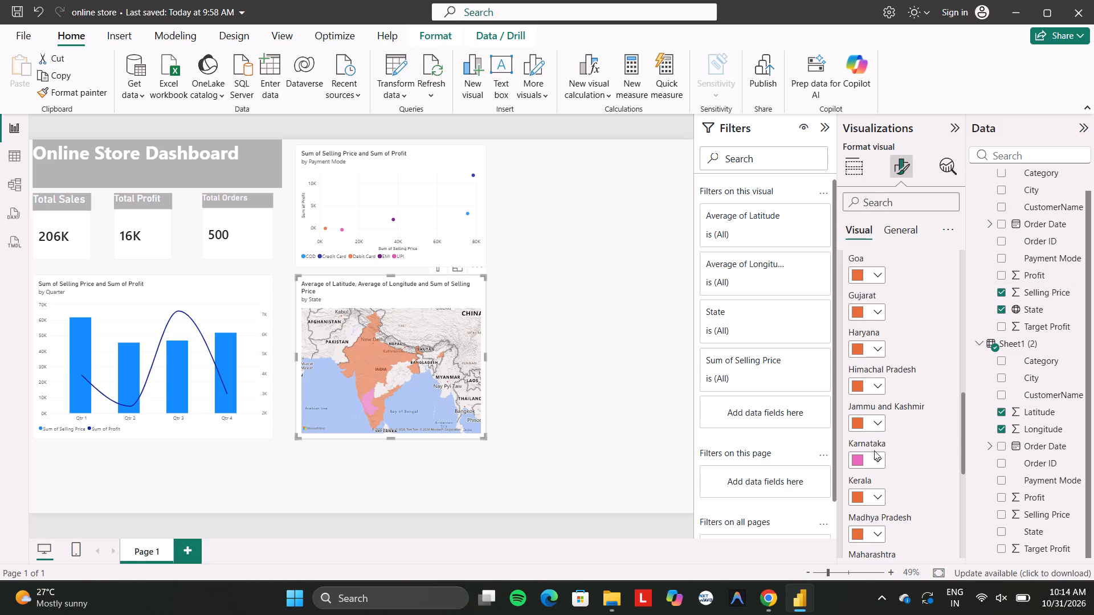
Set Punjab's fill color on the map to dark purple from the recent colors.
scroll(874, 450, down, 2)
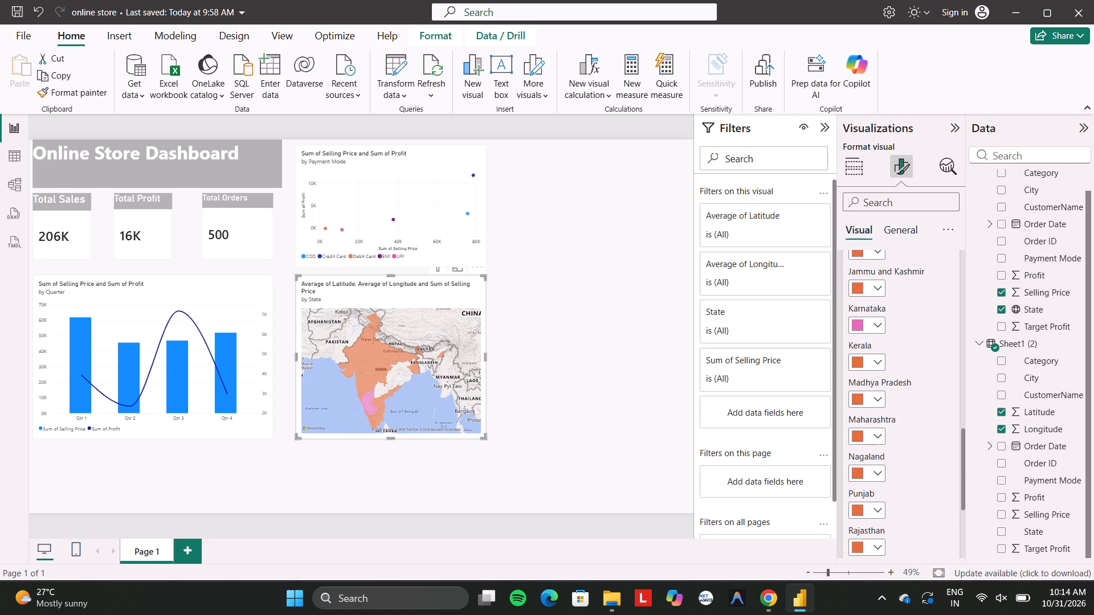
scroll(874, 450, down, 1)
click(877, 451)
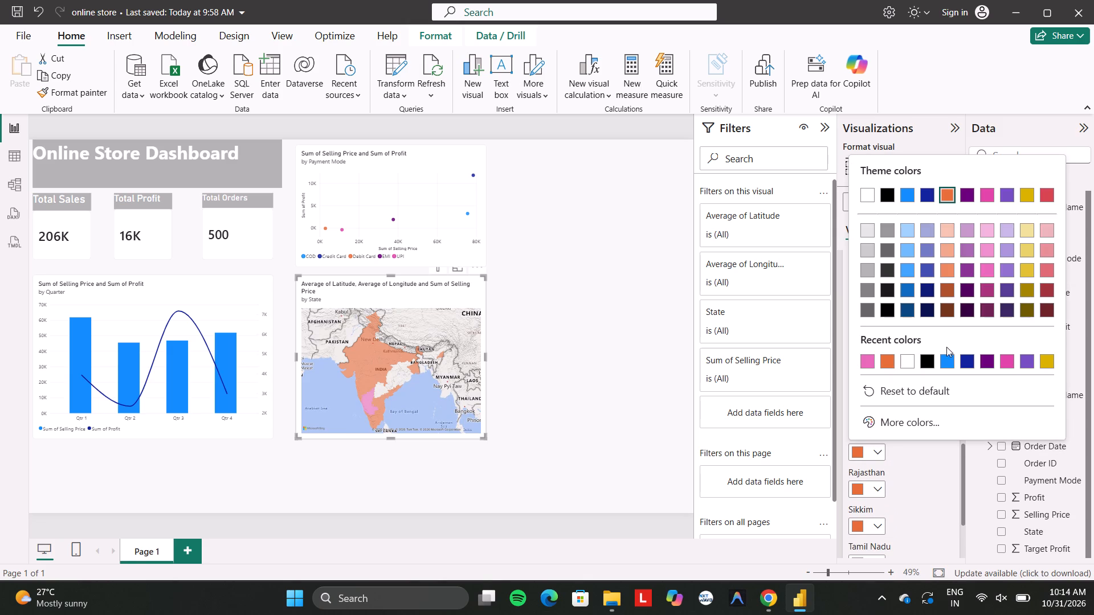
click(980, 357)
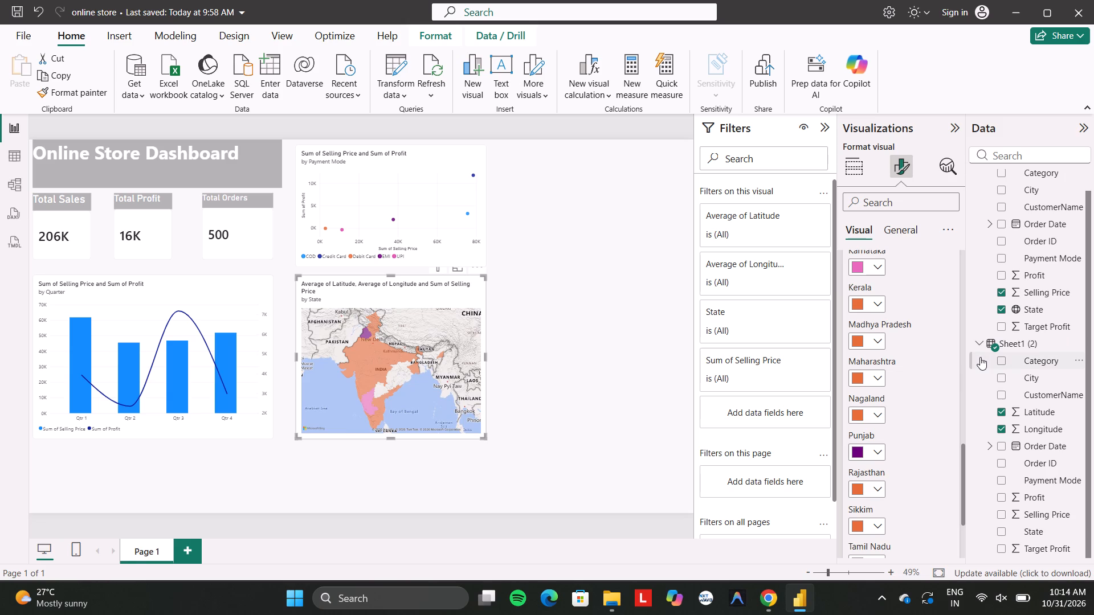
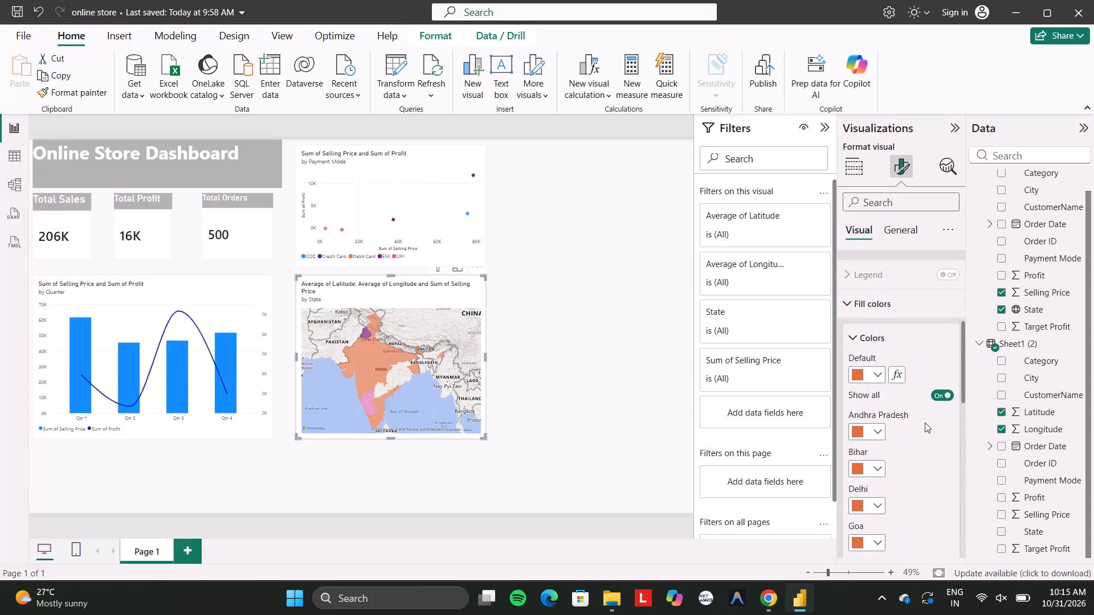
Apply gradient conditional formatting to the map's default fill color, with light blue for the lowest value and pink for the highest.
click(895, 393)
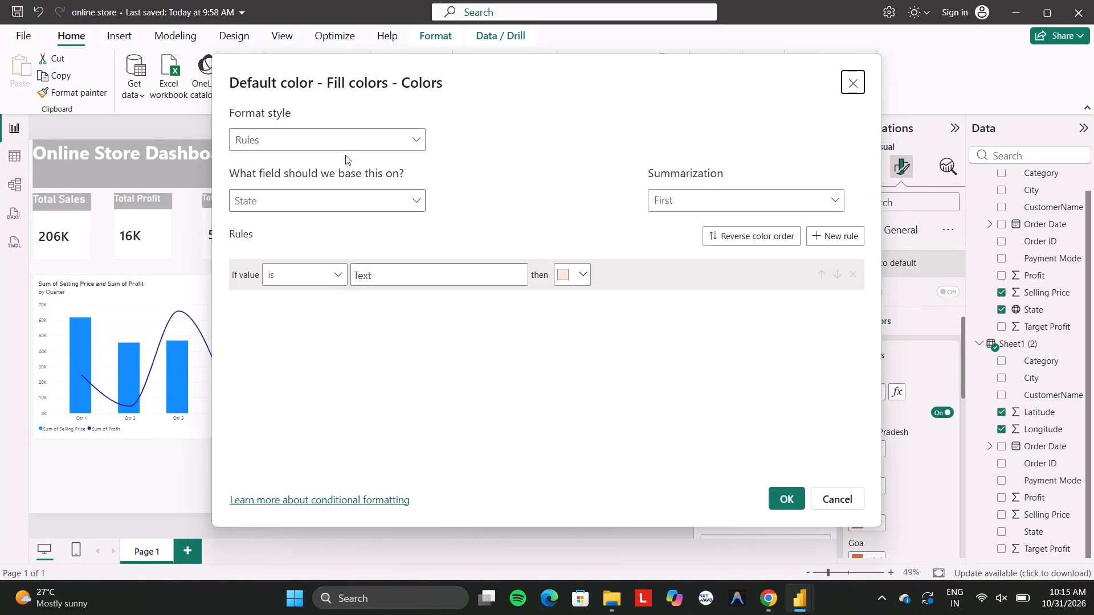
click(343, 137)
click(269, 159)
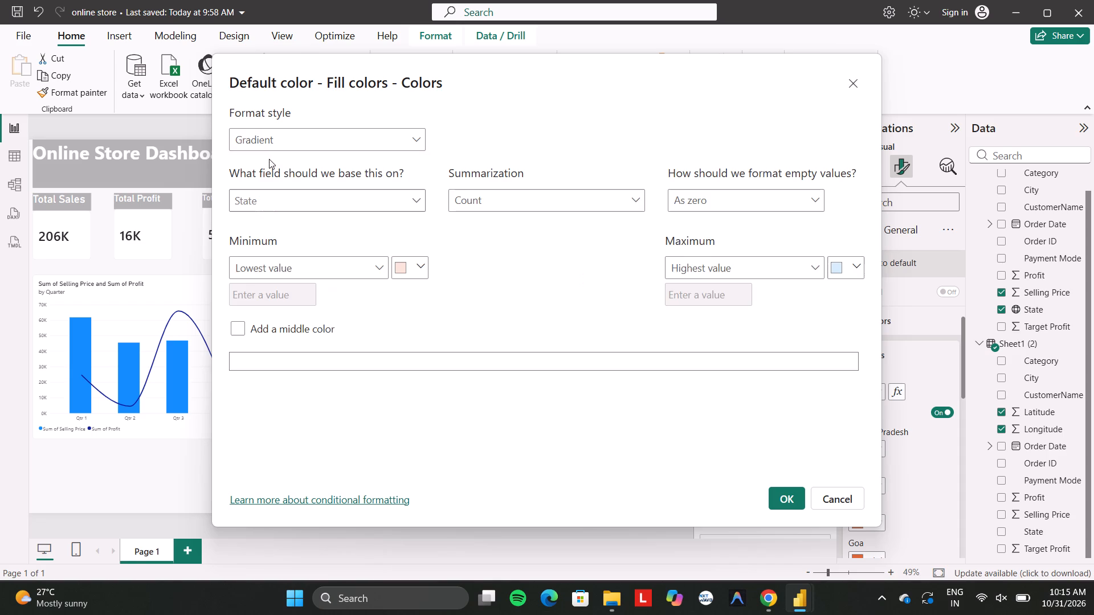
click(416, 271)
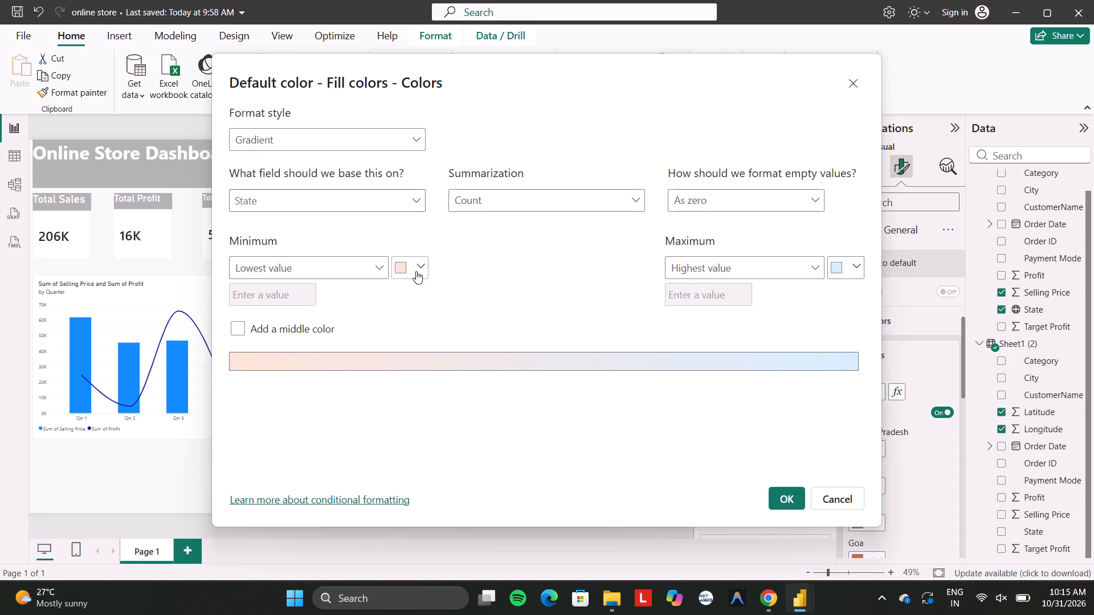
click(455, 283)
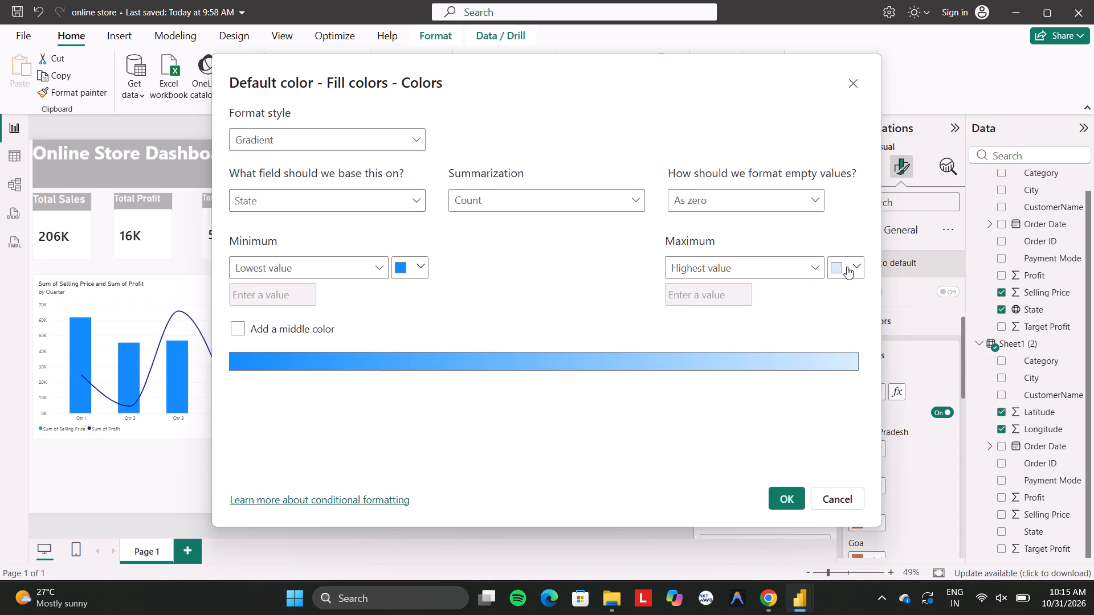
click(859, 266)
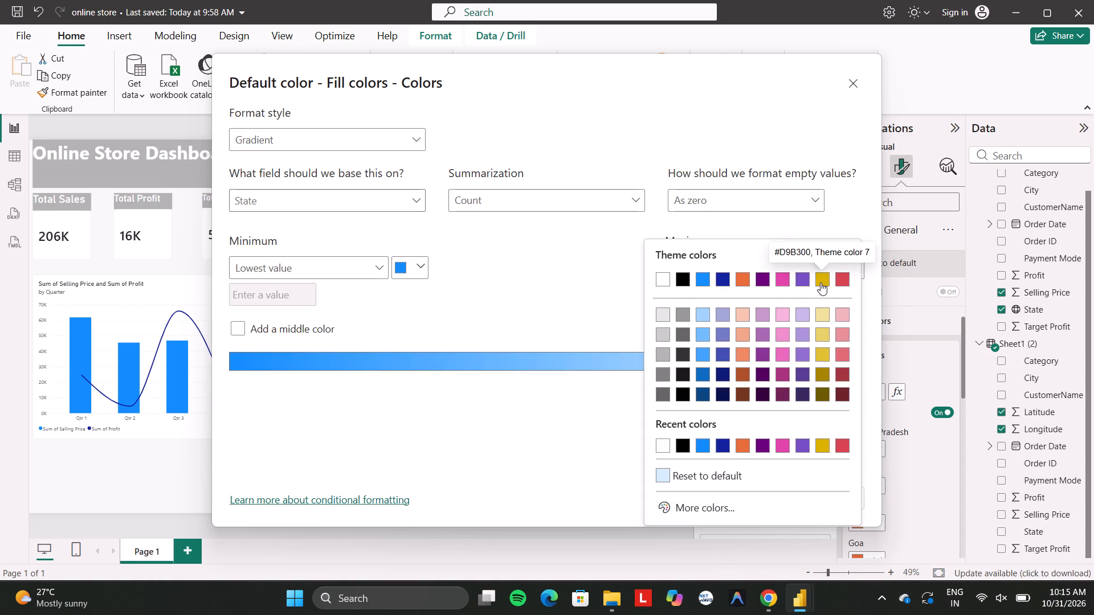
click(781, 284)
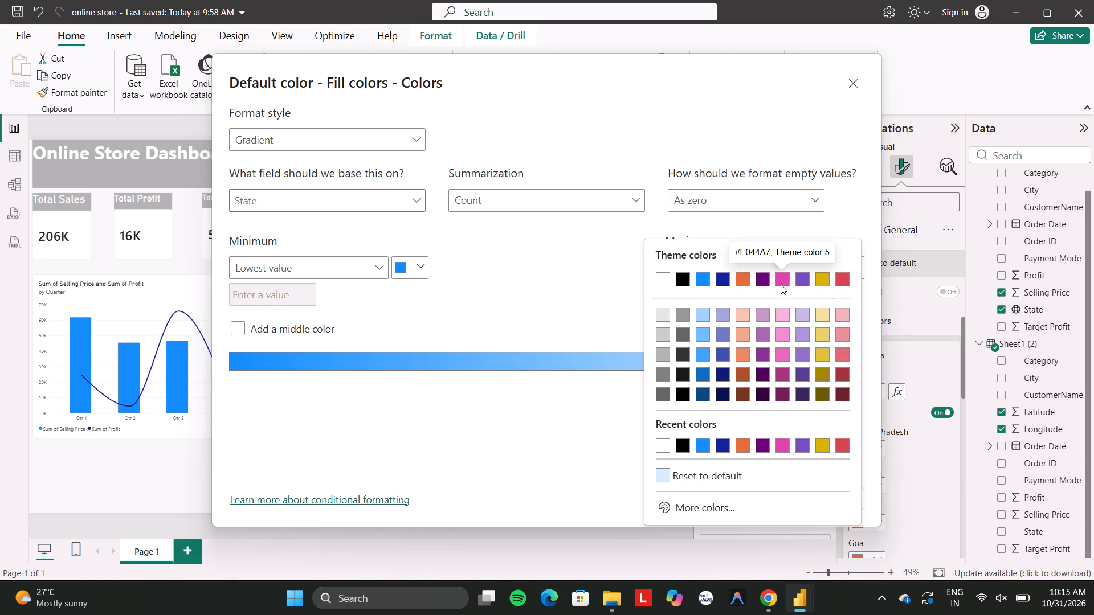
click(417, 263)
click(451, 312)
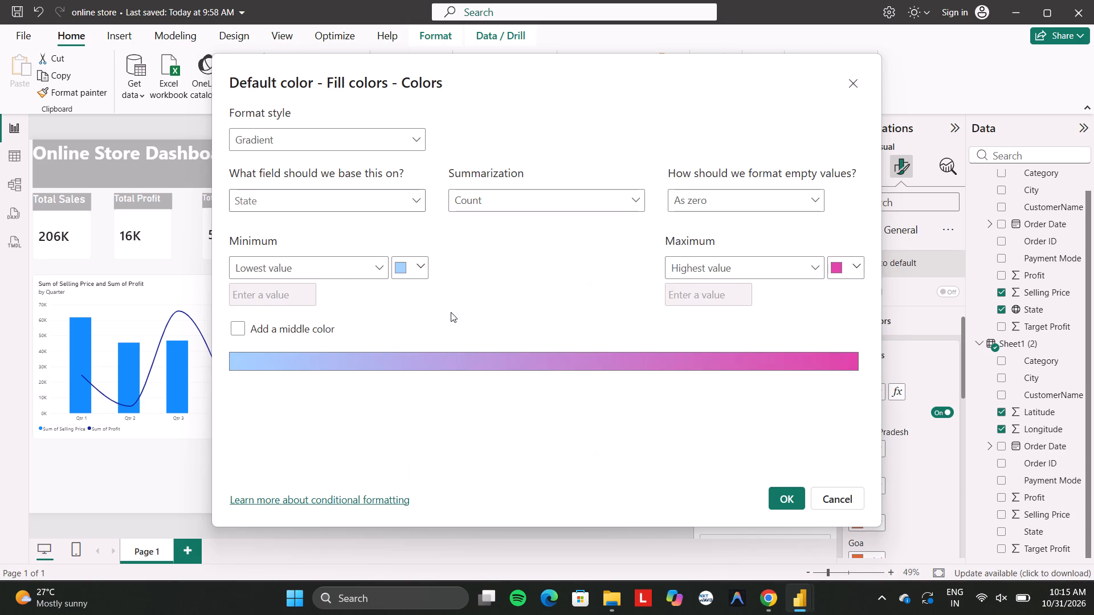
click(420, 268)
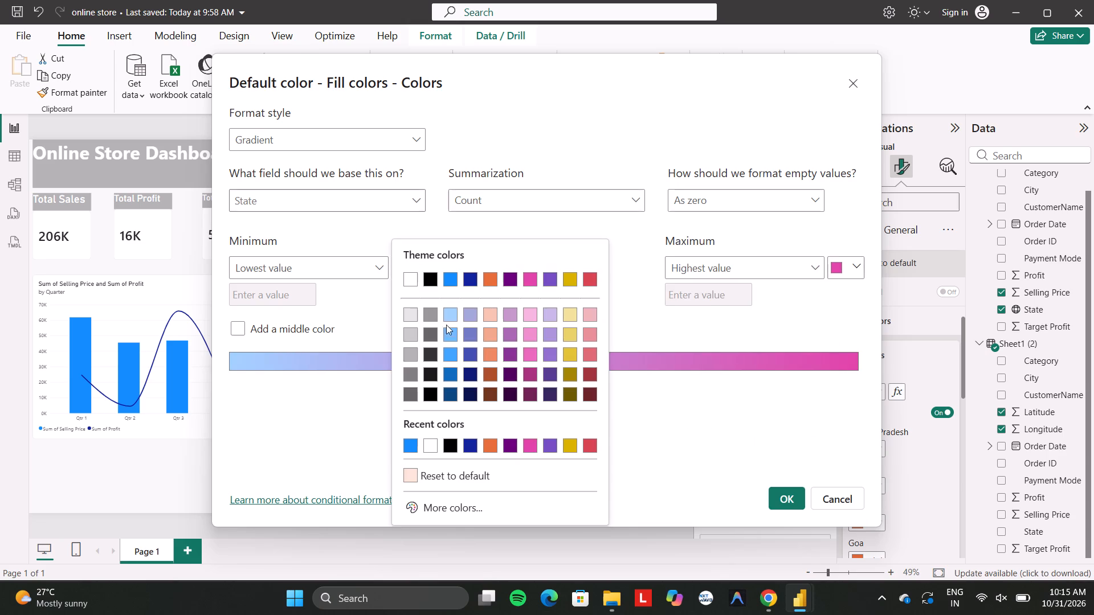
click(448, 334)
click(788, 494)
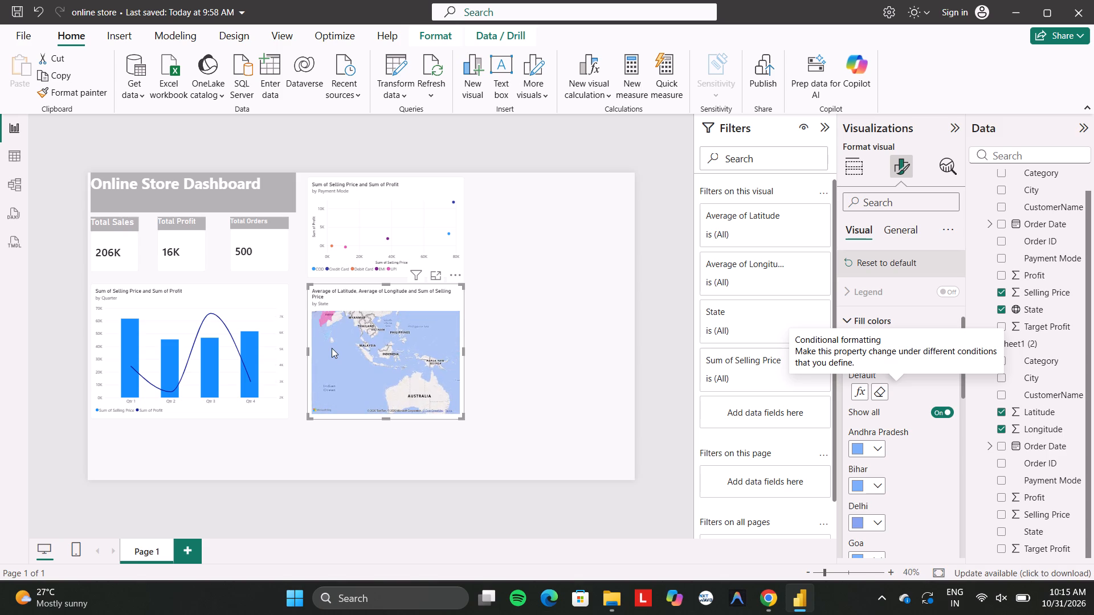
Add a middle color to the map's fill gradient and set it to the orange theme color.
scroll(332, 348, up, 1)
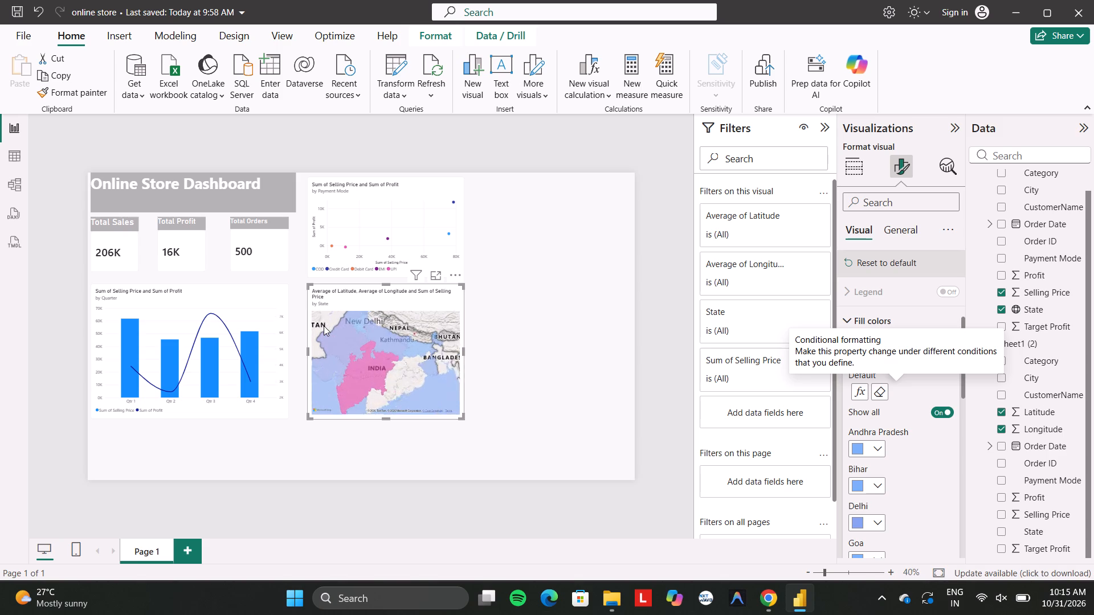
scroll(356, 367, down, 1)
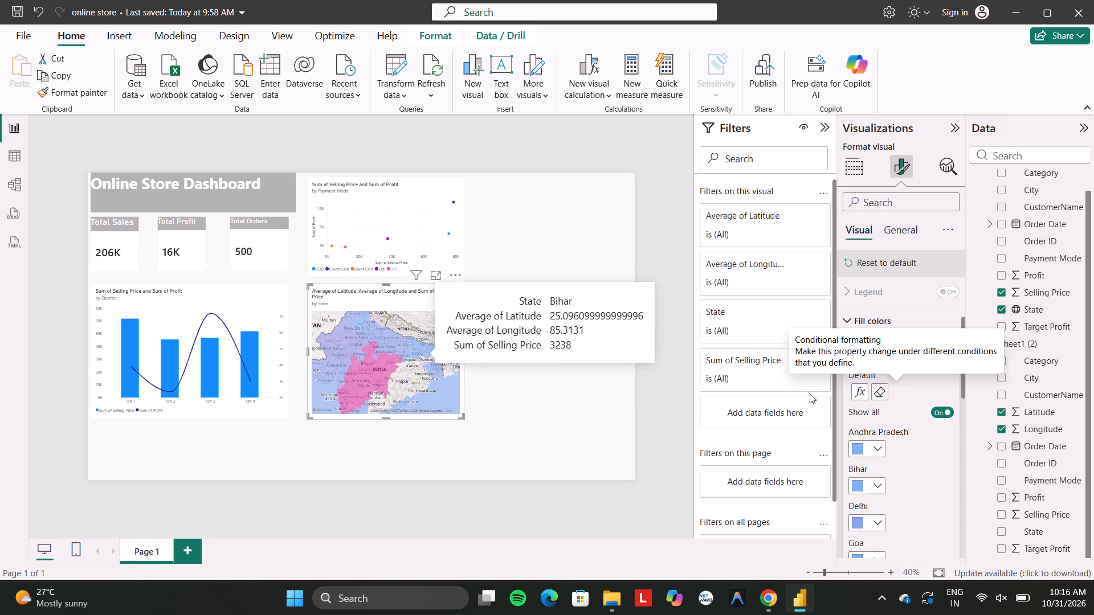
click(855, 391)
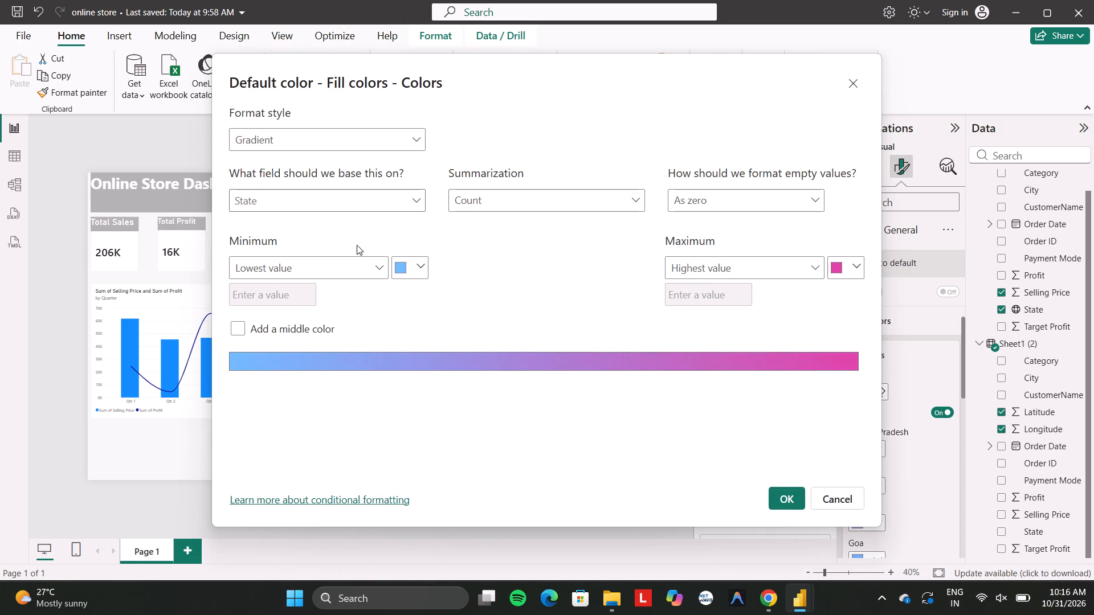
click(245, 326)
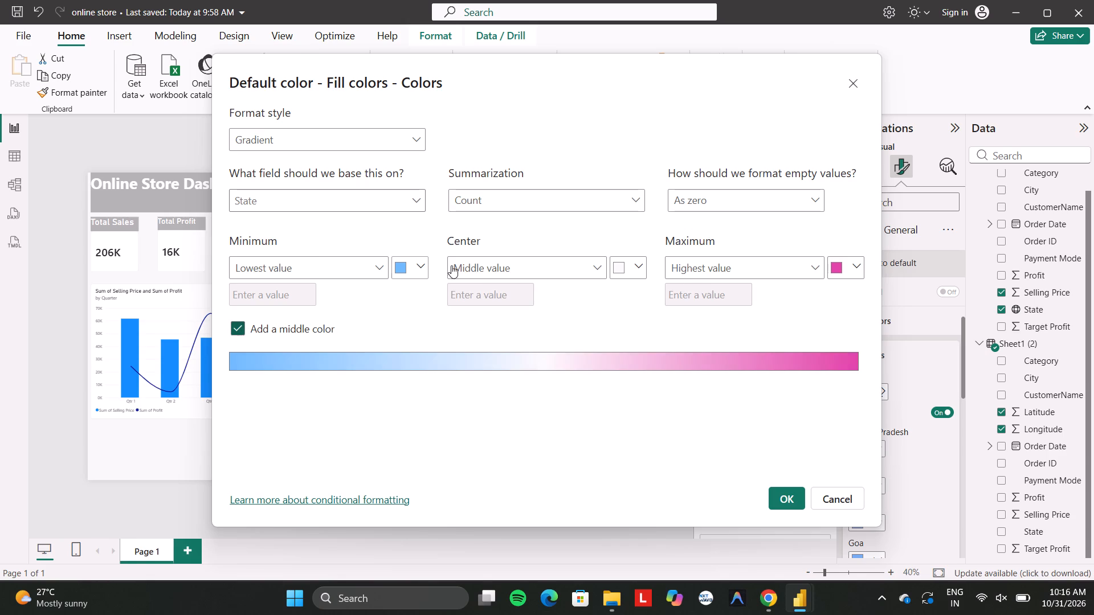
click(637, 266)
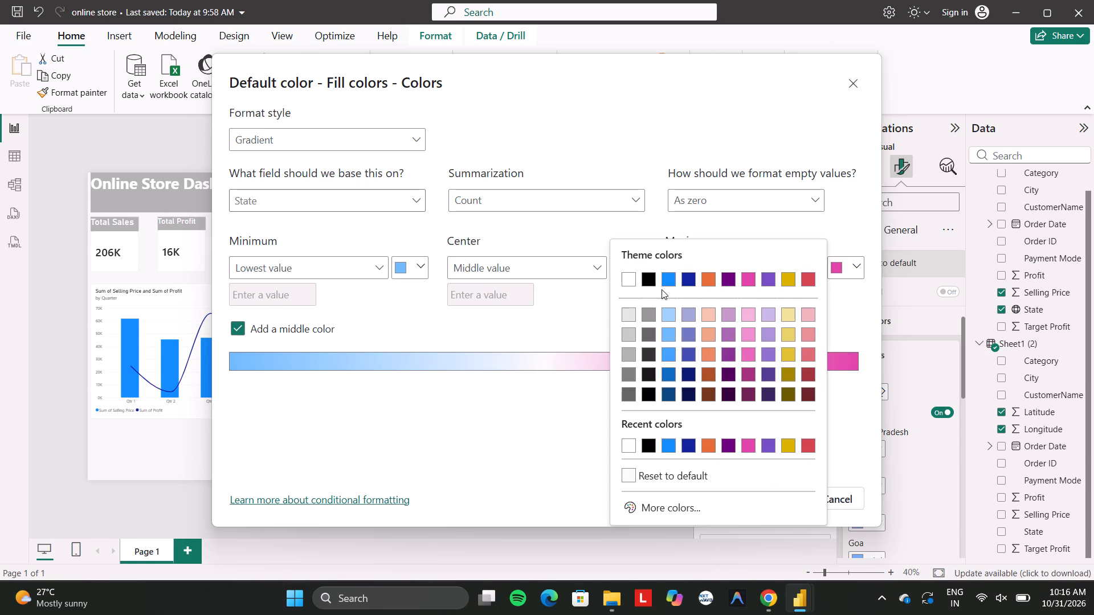
click(704, 279)
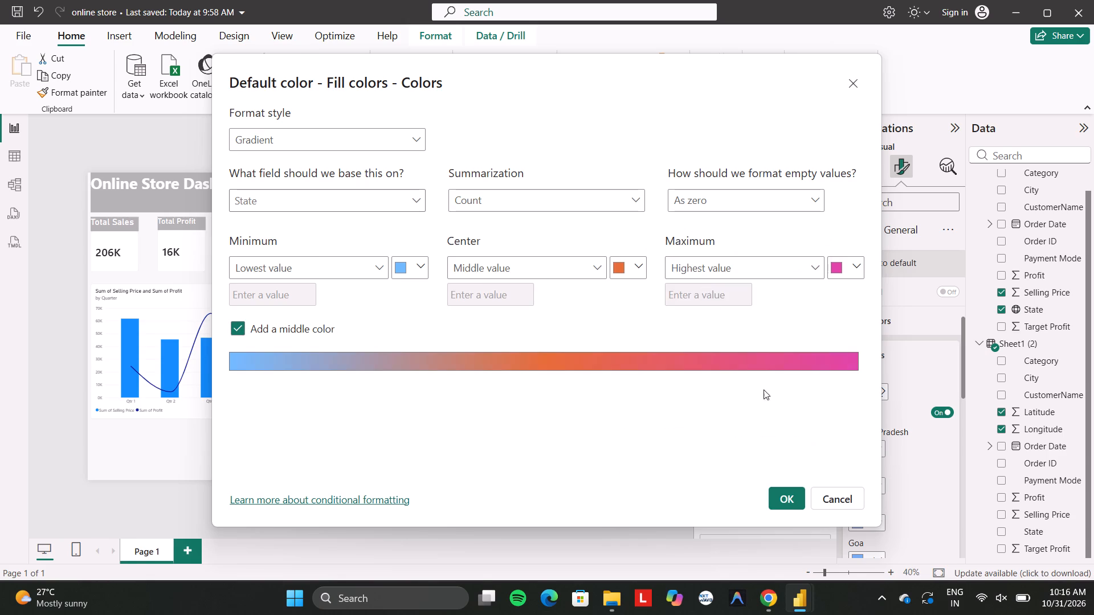
click(787, 503)
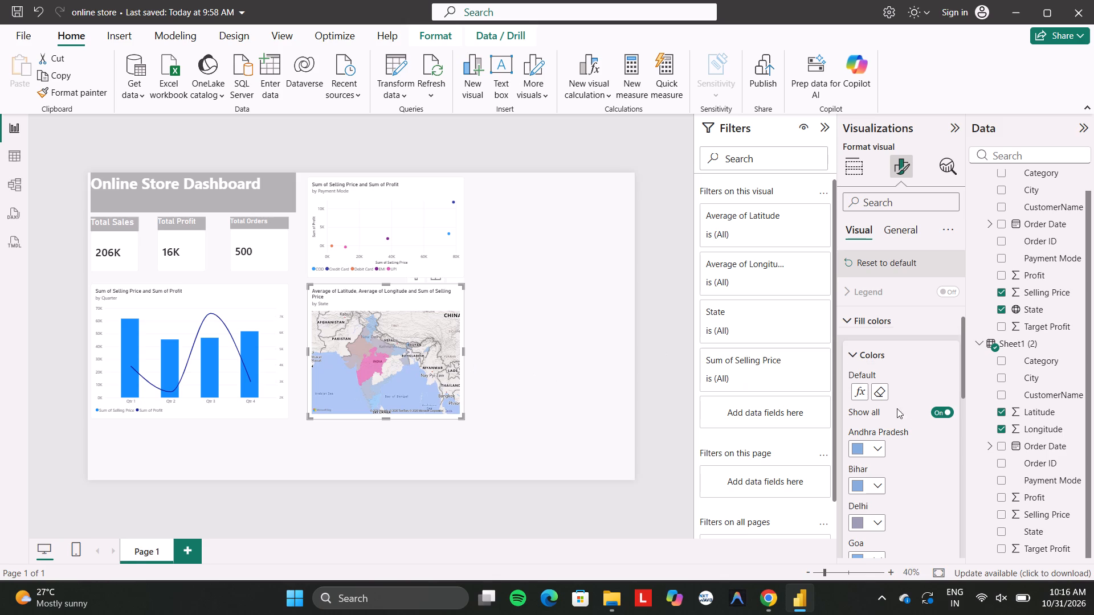
Change the center color of the map's fill gradient to a light shade of yellow.
click(856, 389)
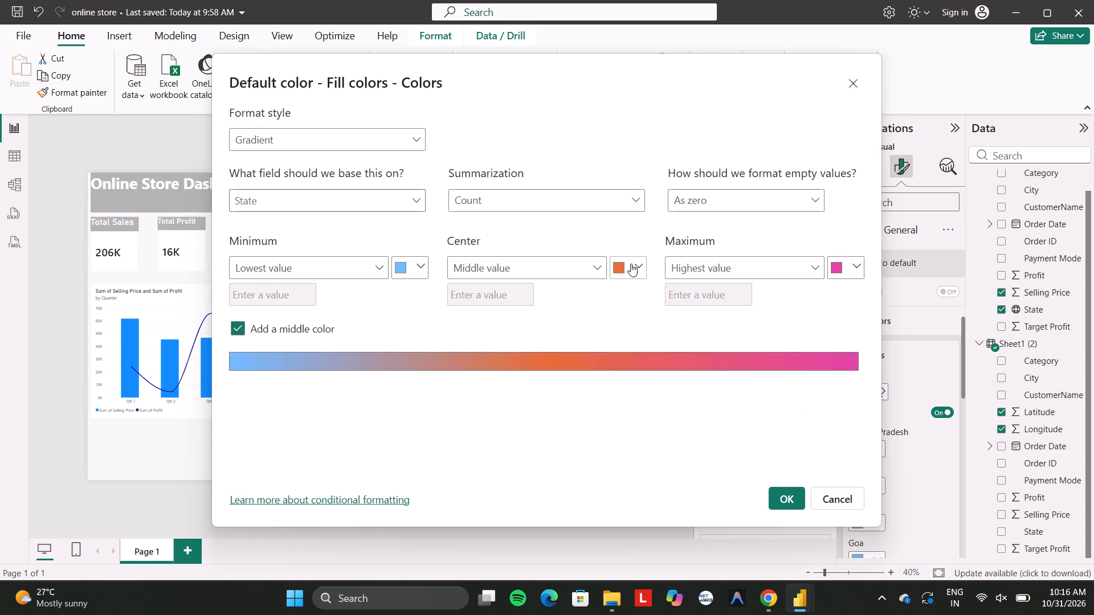
click(638, 264)
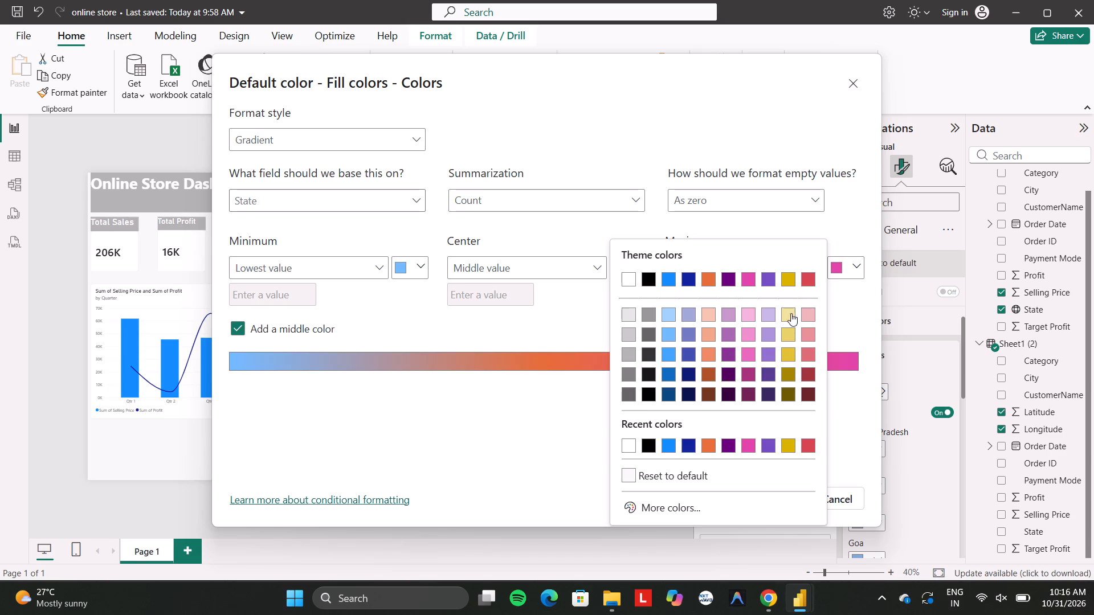
click(791, 338)
click(789, 499)
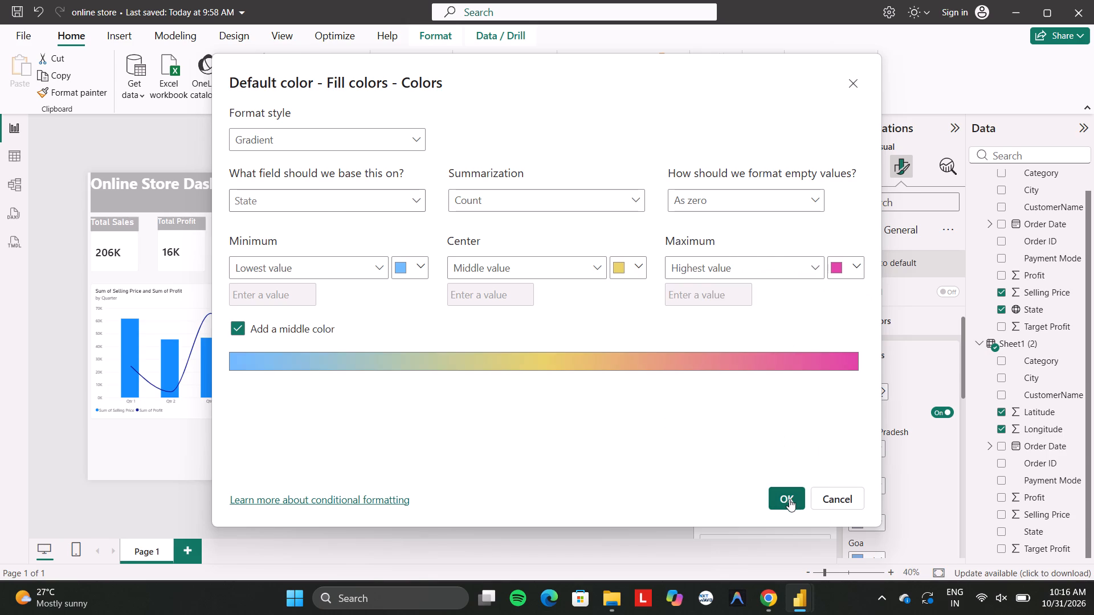
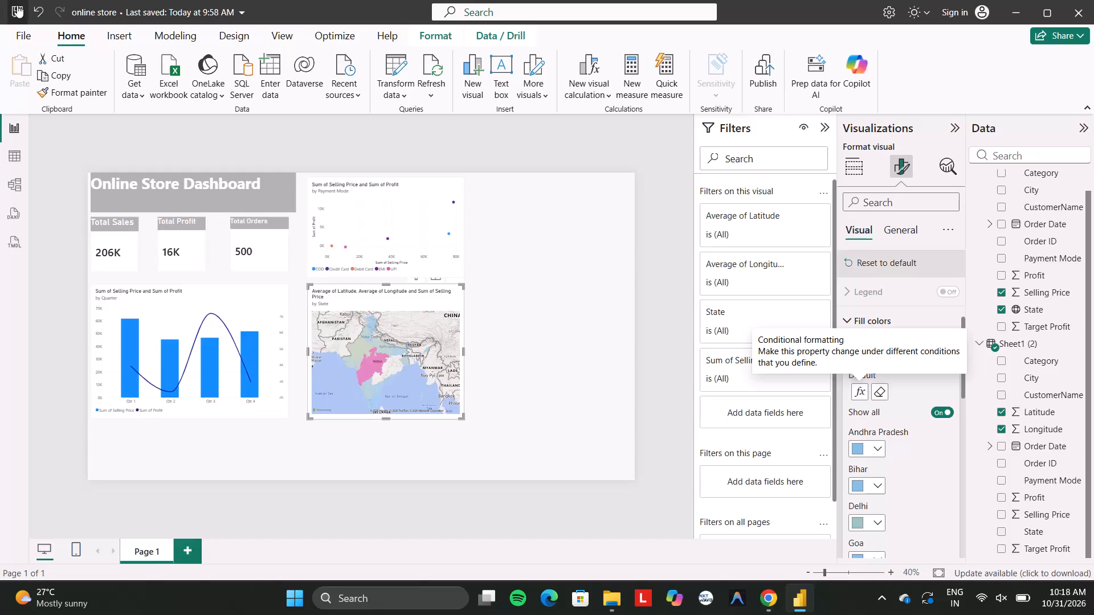
Save the online store report with the updated map formatting.
click(17, 5)
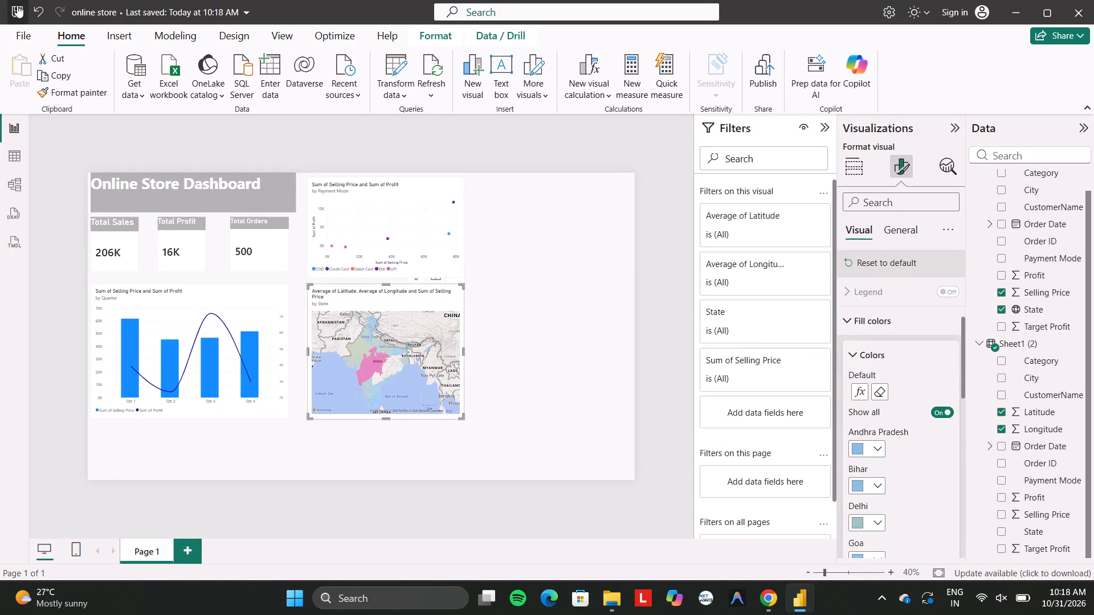